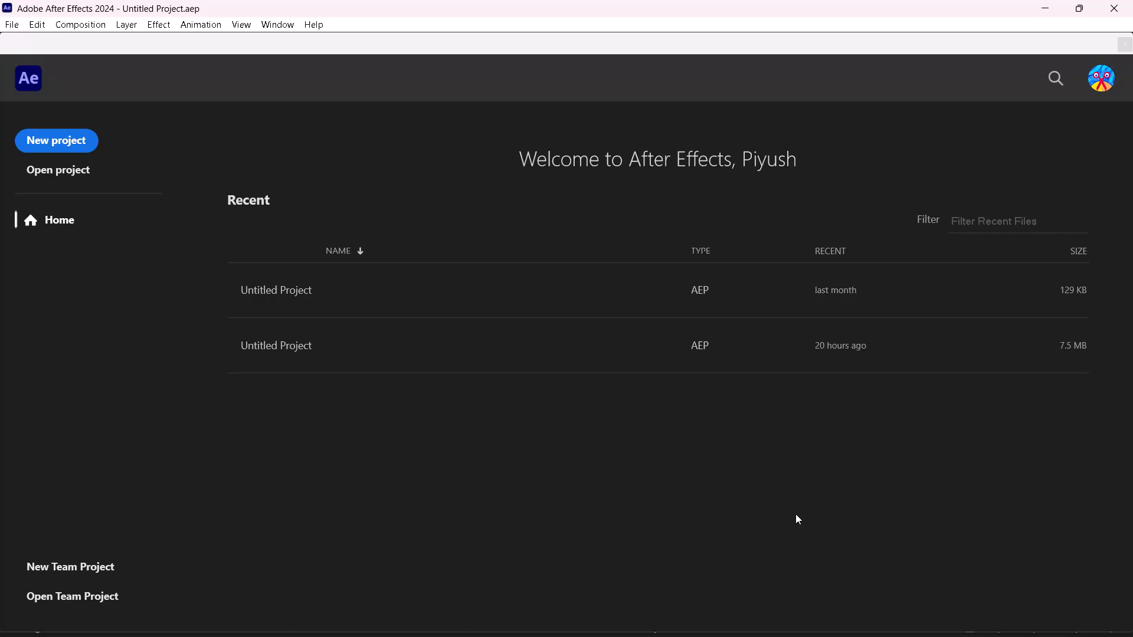
# Open the recent untitled project that was last used 20 hours ago.
pyautogui.doubleClick(535, 350)
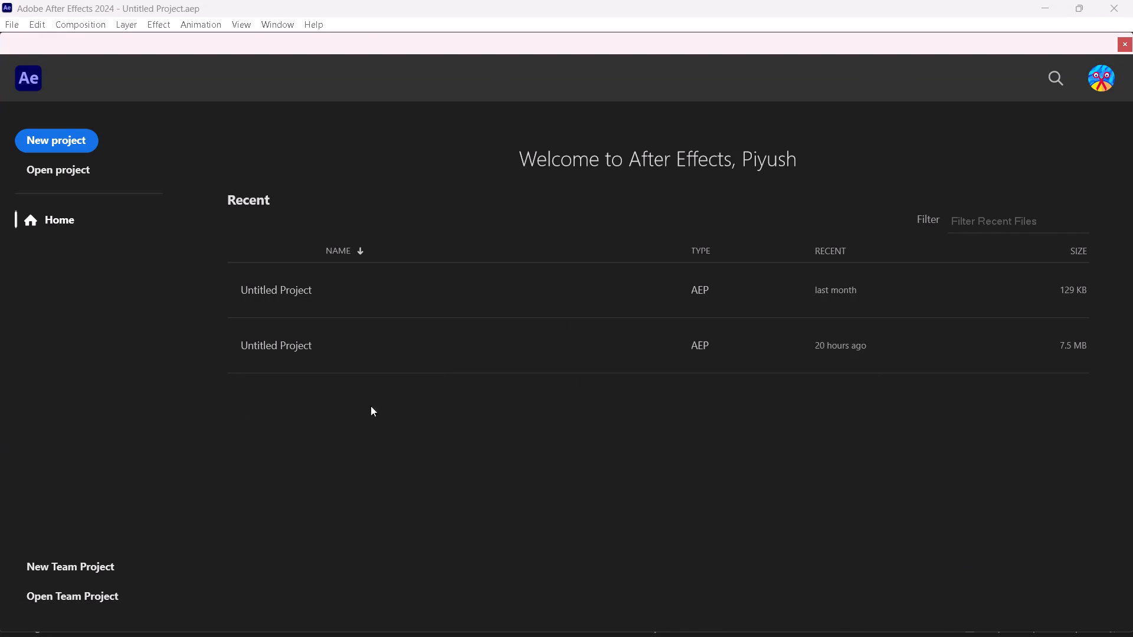
pyautogui.doubleClick(405, 337)
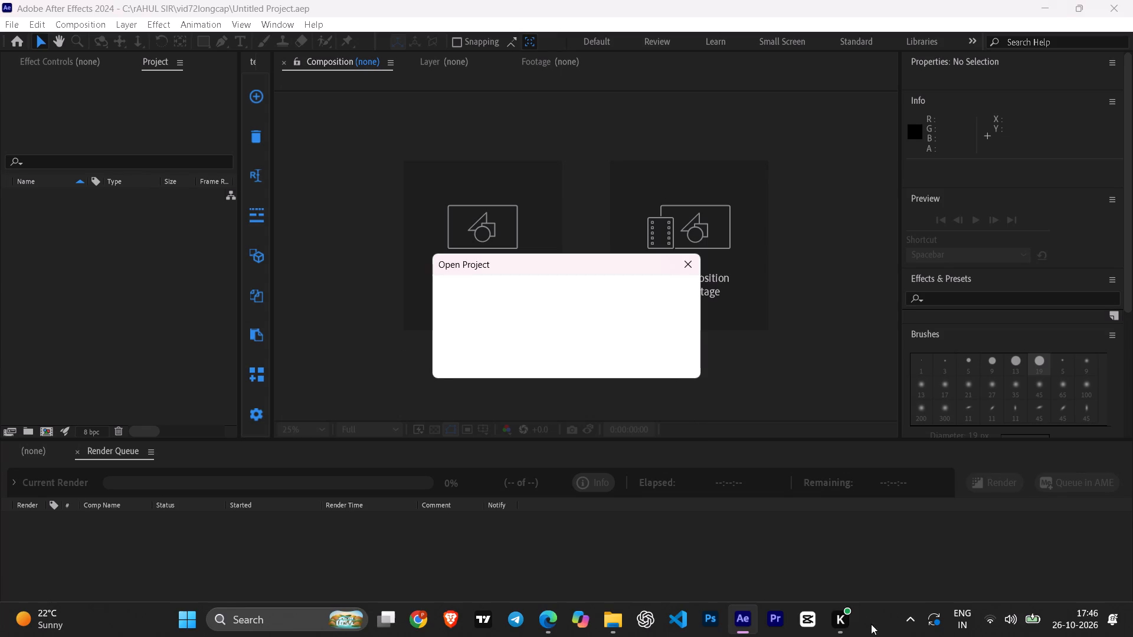
# Toggle Night light in the Windows quick settings and return to After Effects.
pyautogui.click(1002, 618)
pyautogui.scroll(-4, 969, 324)
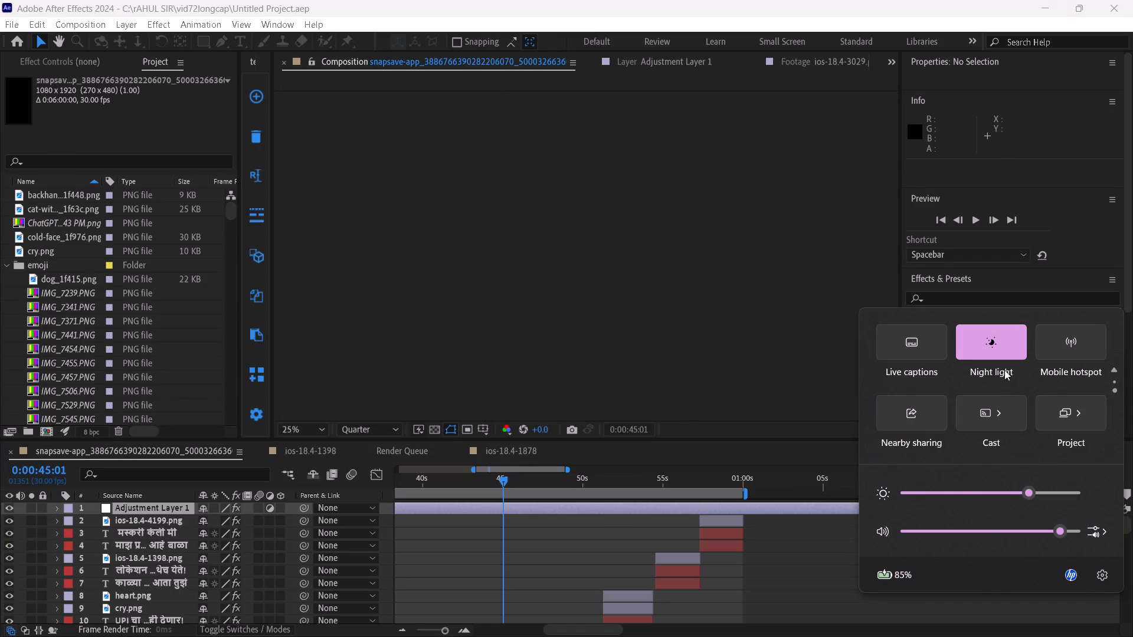
pyautogui.click(1001, 363)
pyautogui.click(1001, 359)
pyautogui.click(747, 362)
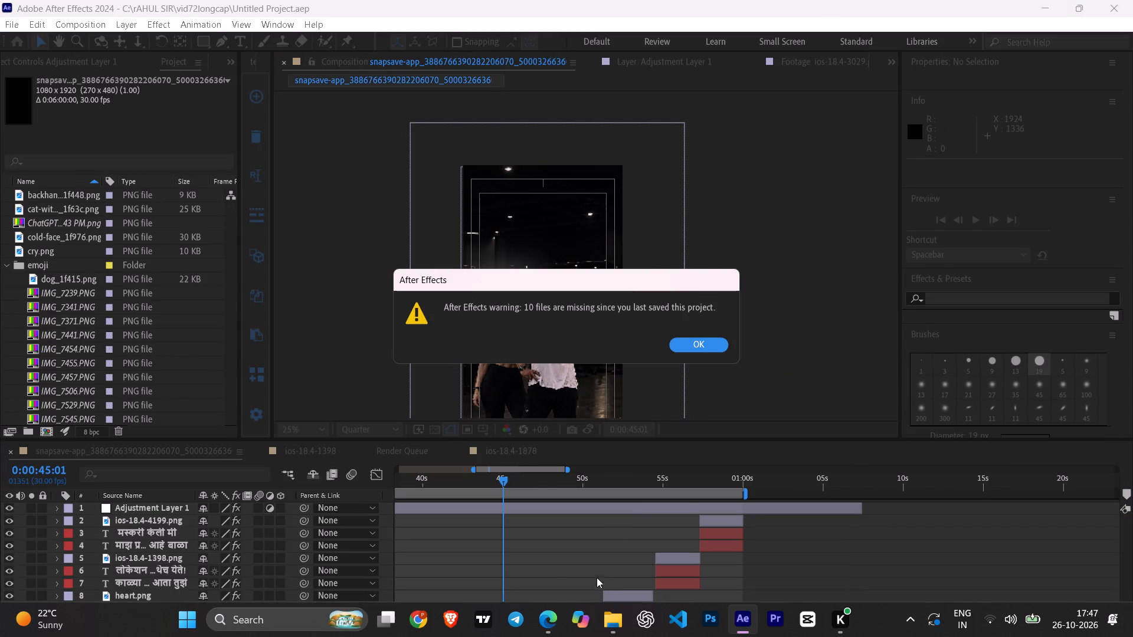
# Acknowledge the missing-files warning to finish opening the project.
pyautogui.click(688, 349)
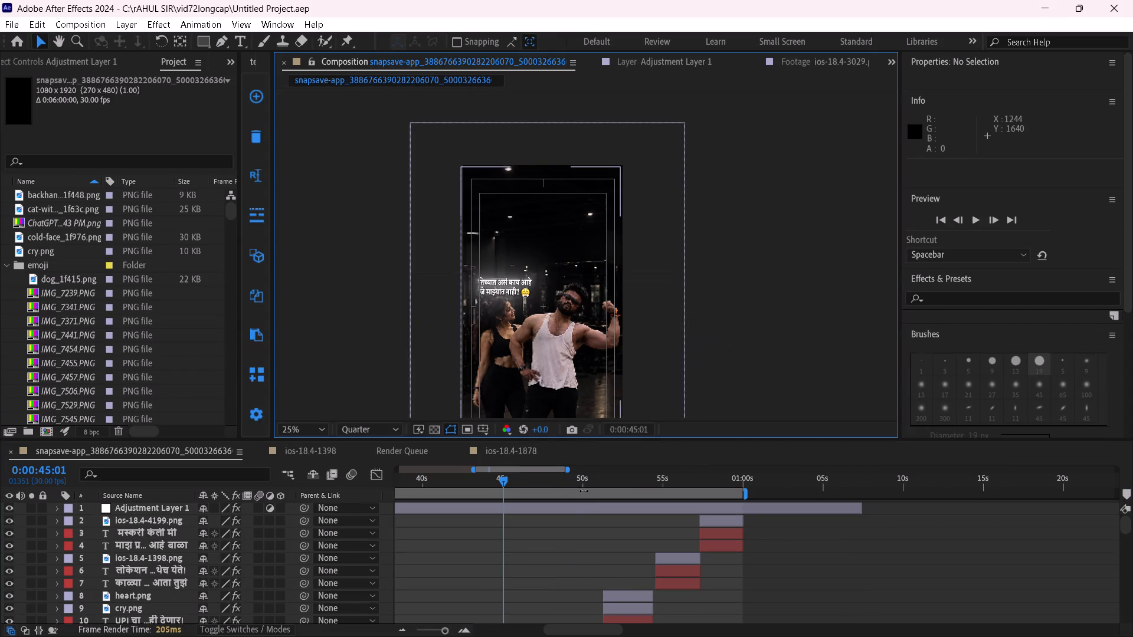
# Examine the opening seconds of the composition, including the earliest caption and emoji layers and the base video layer.
pyautogui.moveTo(591, 479); pyautogui.dragTo(403, 537)
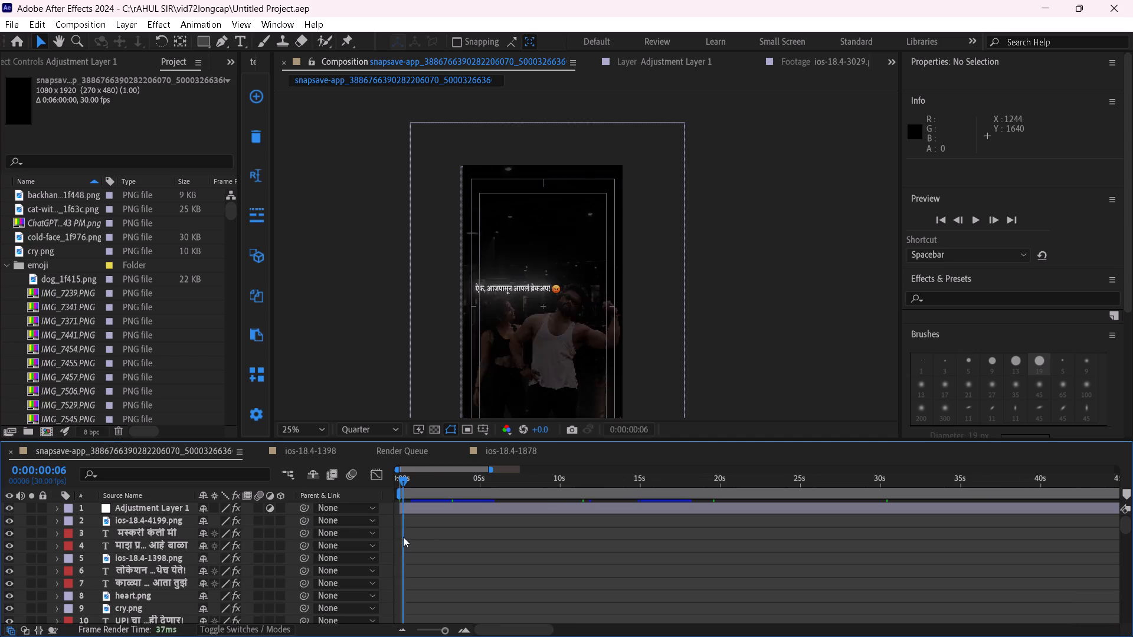
pyautogui.moveTo(403, 537); pyautogui.dragTo(401, 548)
pyautogui.scroll(-3, 426, 549)
pyautogui.scroll(1, 426, 551)
pyautogui.scroll(-12, 426, 551)
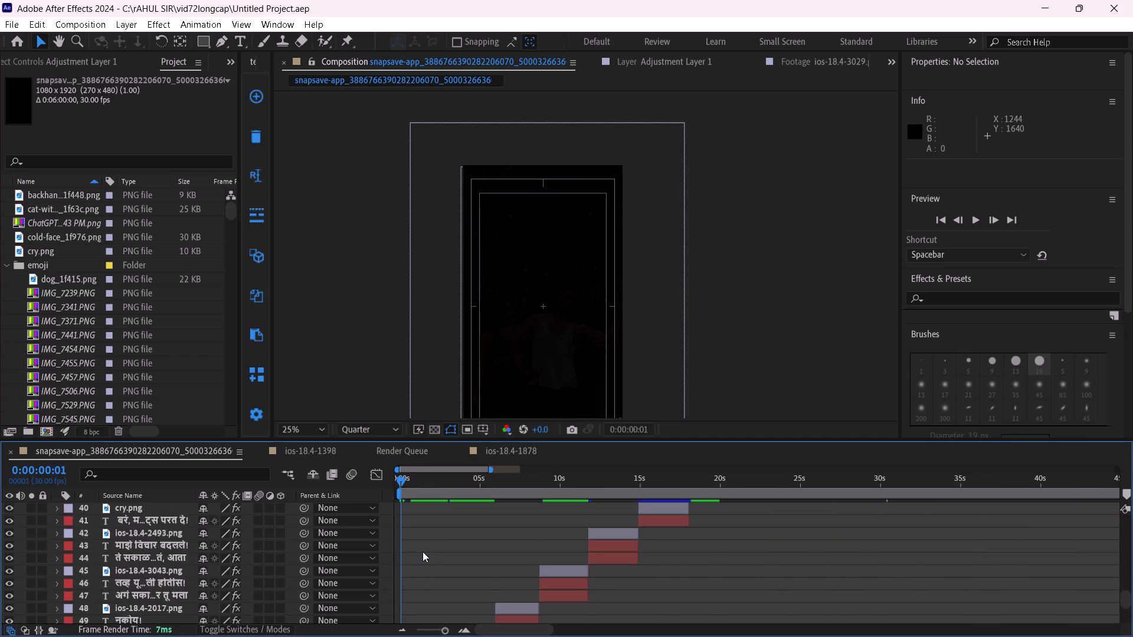
pyautogui.scroll(-11, 423, 551)
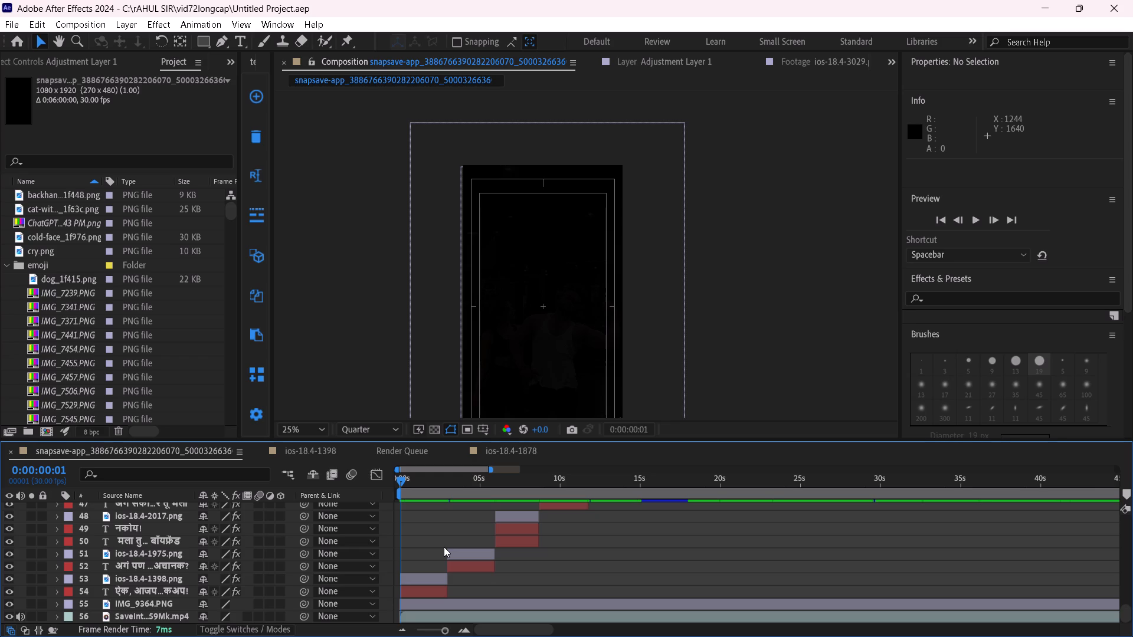
pyautogui.scroll(-3, 854, 474)
pyautogui.scroll(4, 737, 551)
pyautogui.scroll(-3, 668, 551)
pyautogui.click(533, 568)
pyautogui.scroll(-4, 529, 567)
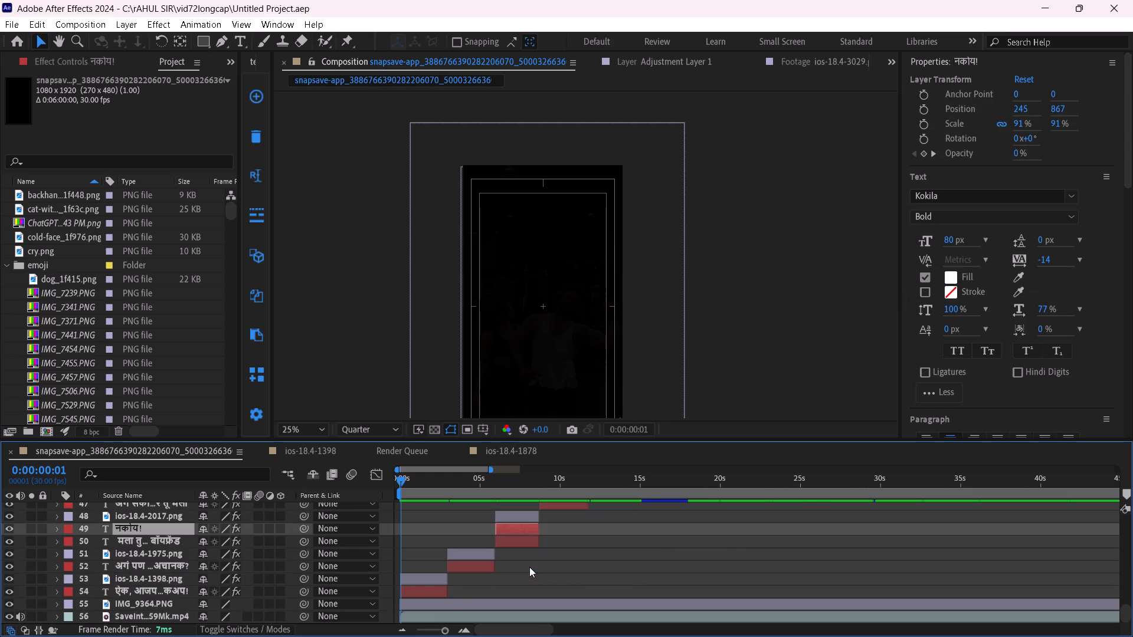
pyautogui.scroll(-3, 529, 567)
pyautogui.moveTo(451, 485); pyautogui.dragTo(425, 508)
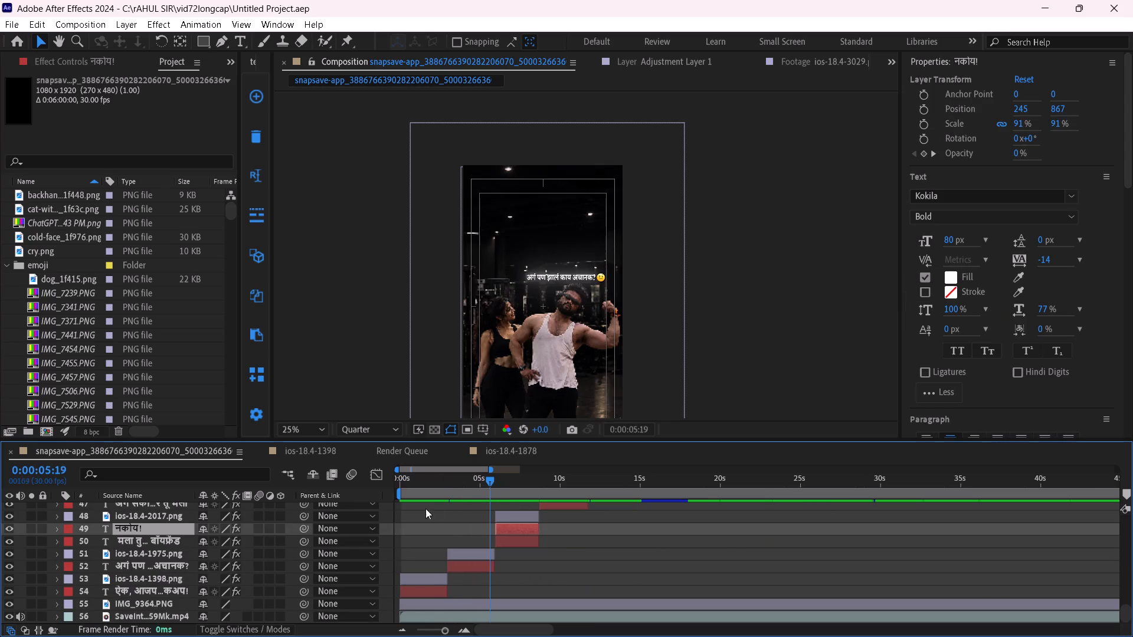
pyautogui.moveTo(425, 508); pyautogui.dragTo(435, 510)
pyautogui.click(429, 618)
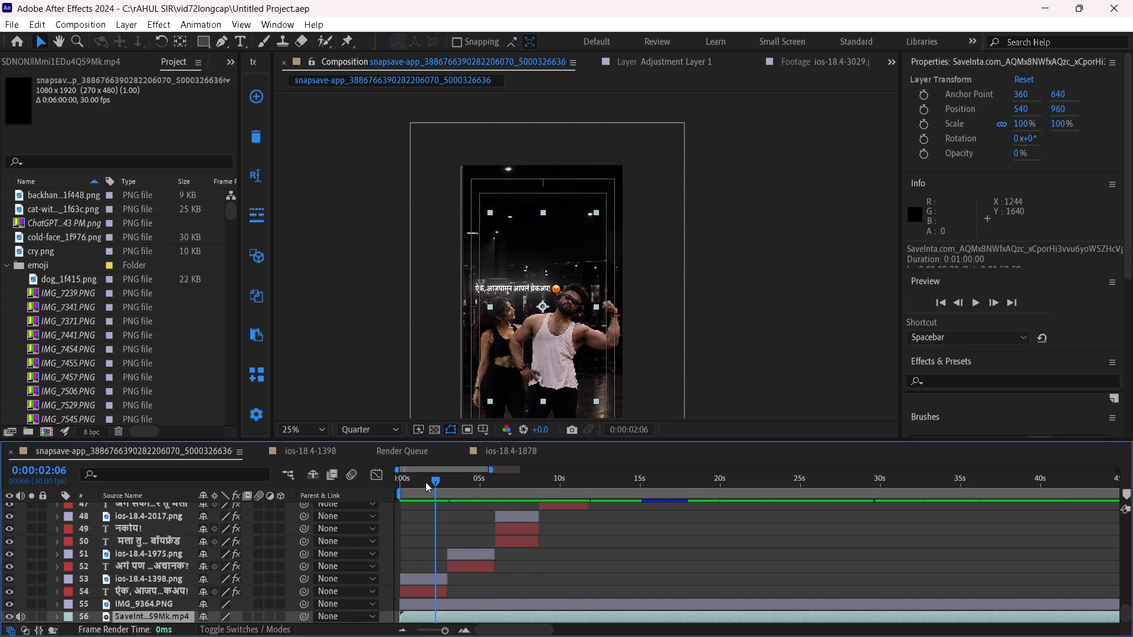
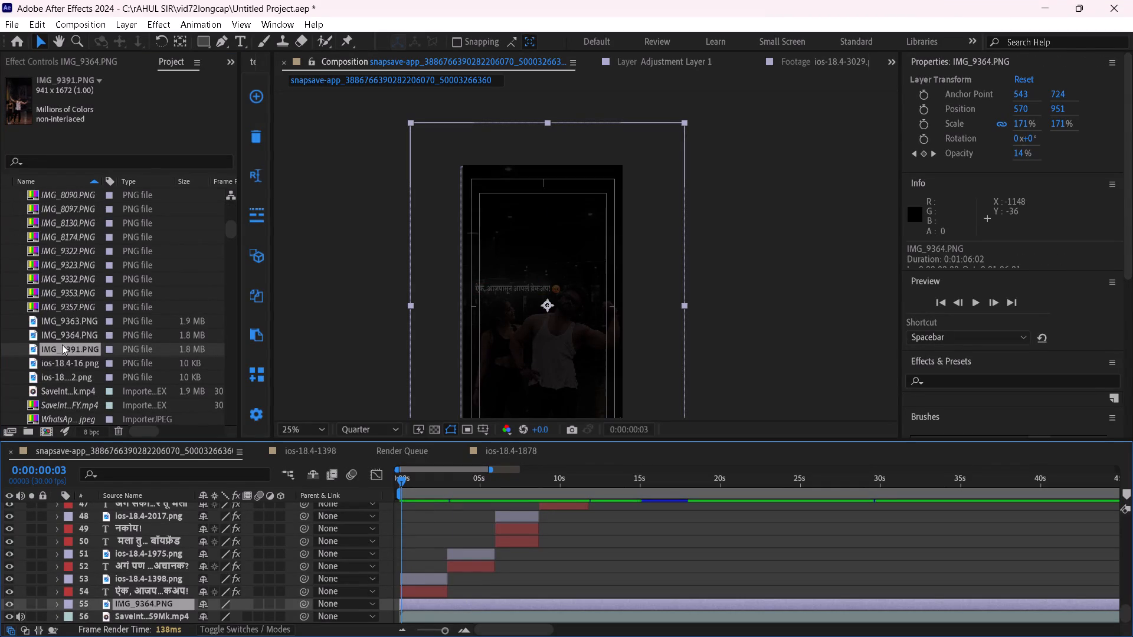
# Replace the source of the IMG_9364.PNG background layer with the IMG_9391.PNG image from the project.
pyautogui.keyDown('alt'); pyautogui.moveTo(80, 349); pyautogui.dragTo(477, 596); pyautogui.keyUp('alt')
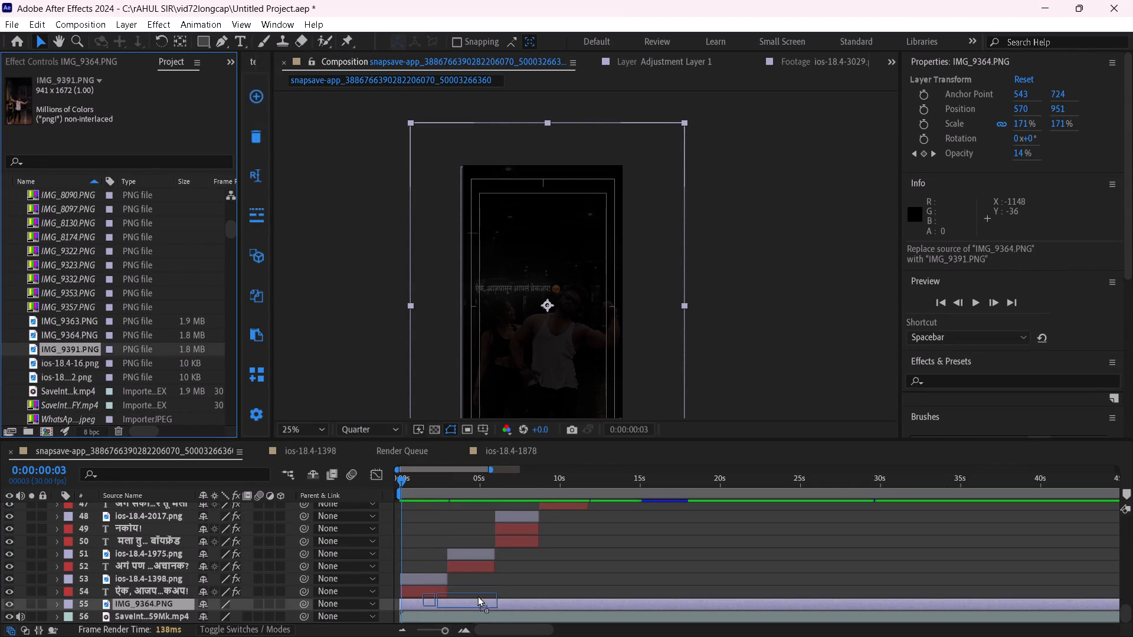
pyautogui.keyDown('alt'); pyautogui.moveTo(477, 596); pyautogui.dragTo(479, 604); pyautogui.keyUp('alt')
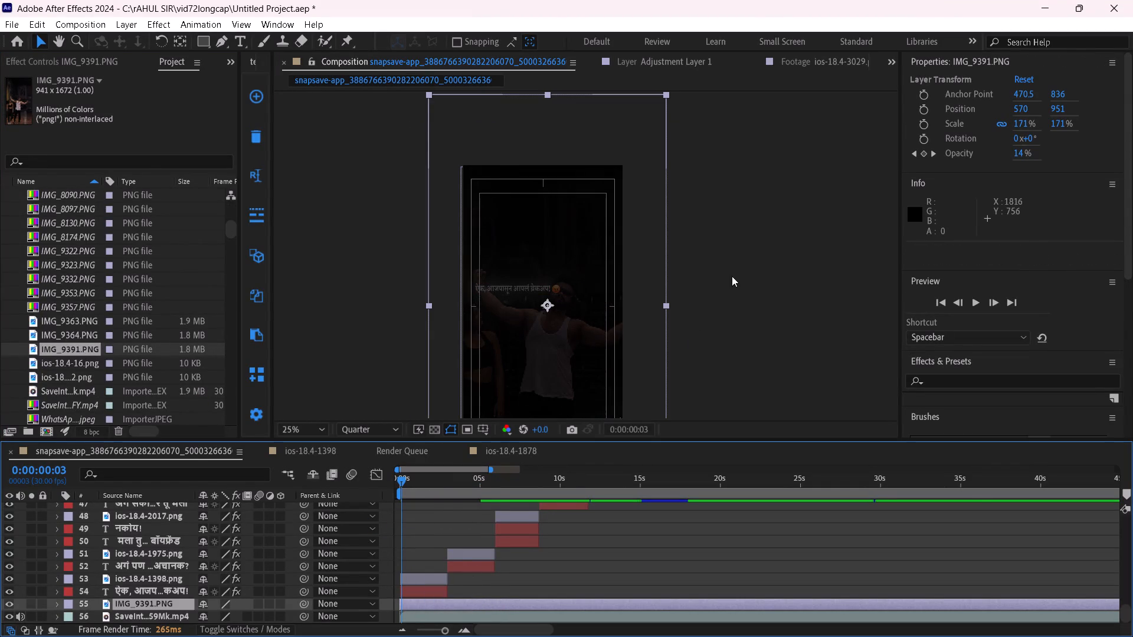
pyautogui.click(732, 276)
# Check the composition at 0:00:03:07 and fit the IMG_9391.PNG layer to the frame with 127% scale and X position 586.
pyautogui.moveTo(425, 479); pyautogui.dragTo(451, 490)
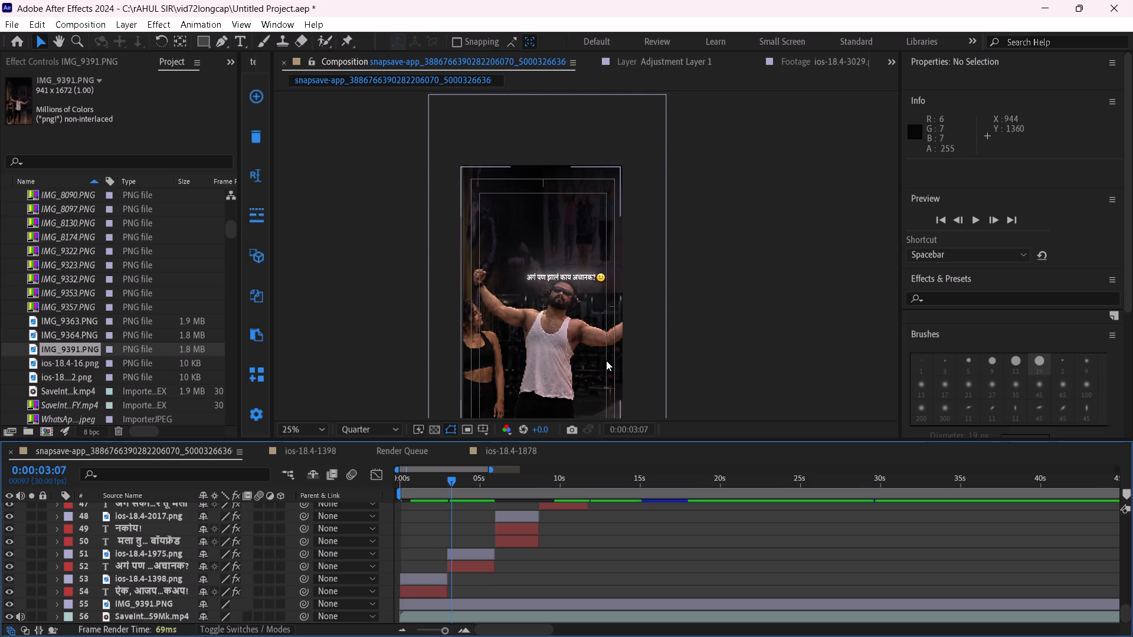
pyautogui.scroll(-1, 606, 360)
pyautogui.click(621, 604)
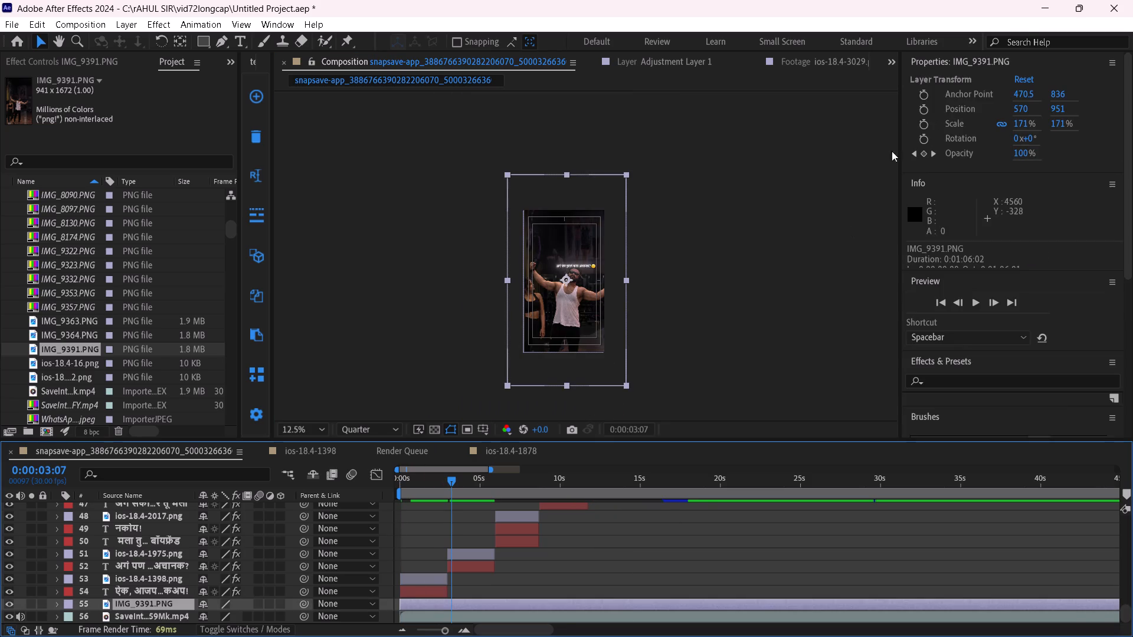
pyautogui.moveTo(1017, 107); pyautogui.dragTo(1044, 109)
pyautogui.moveTo(1069, 124); pyautogui.dragTo(1029, 120)
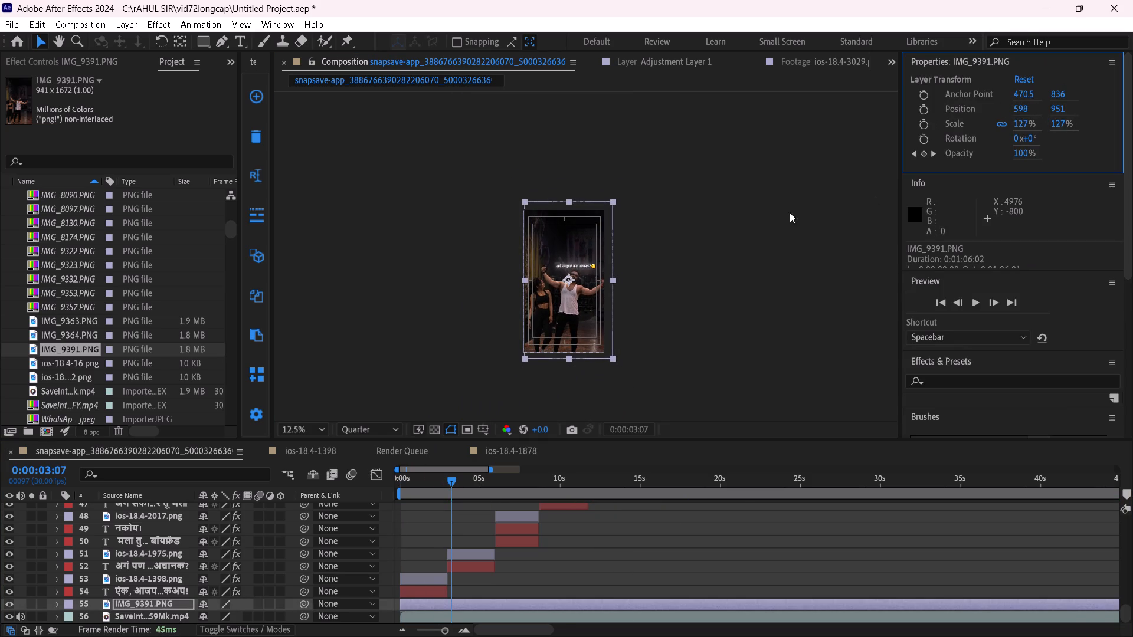
pyautogui.click(701, 224)
pyautogui.scroll(1, 669, 242)
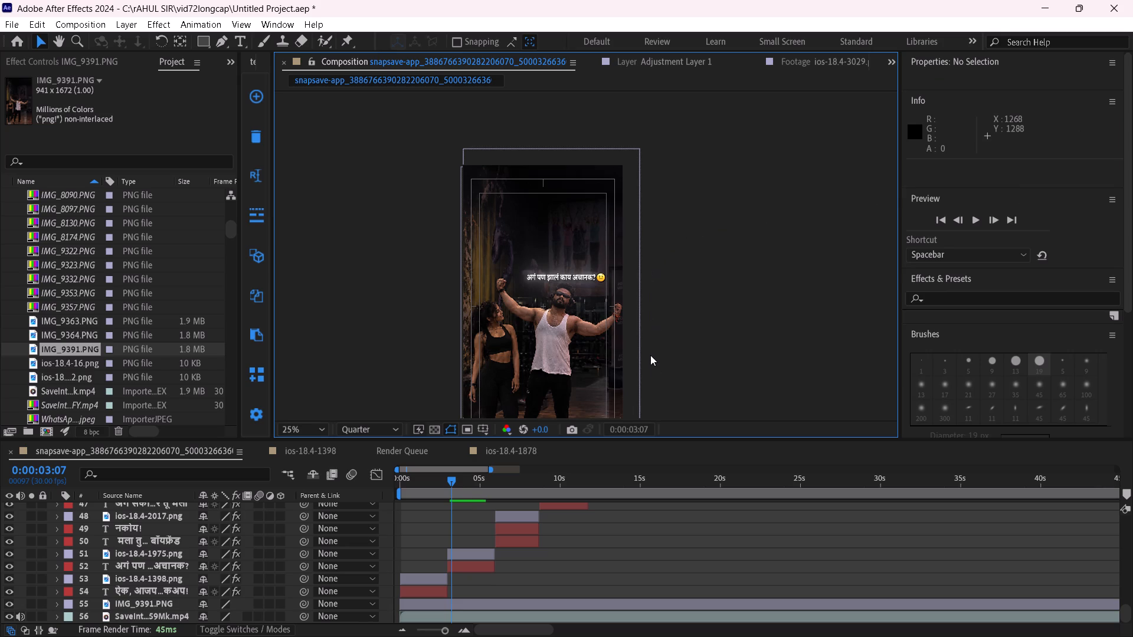
pyautogui.scroll(-1, 650, 355)
pyautogui.click(630, 608)
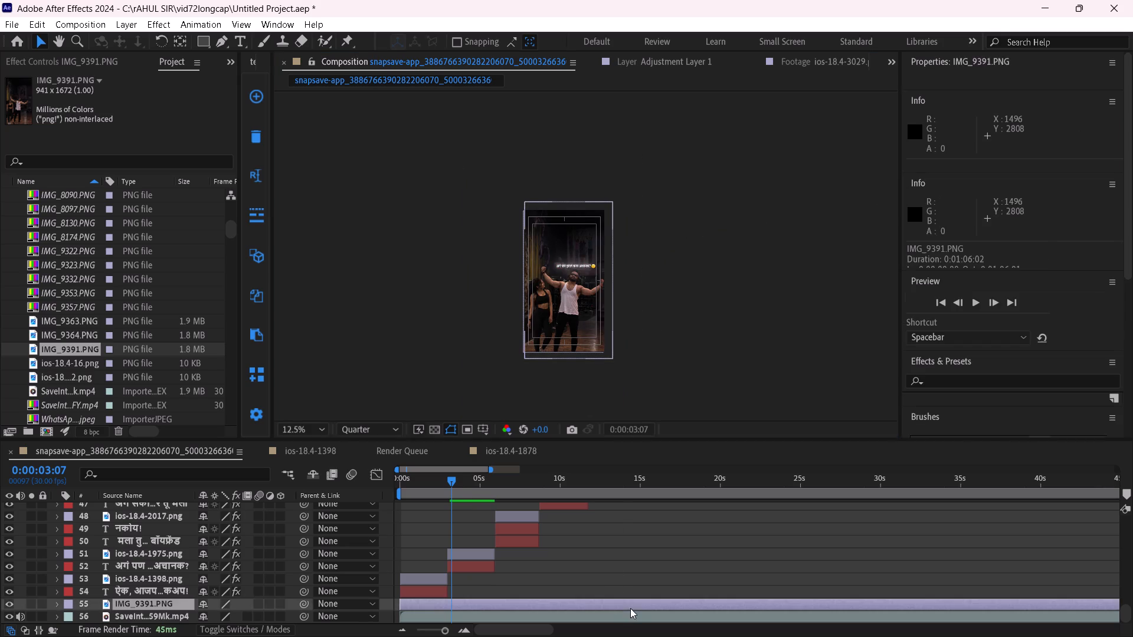
pyautogui.moveTo(1024, 111); pyautogui.dragTo(1015, 111)
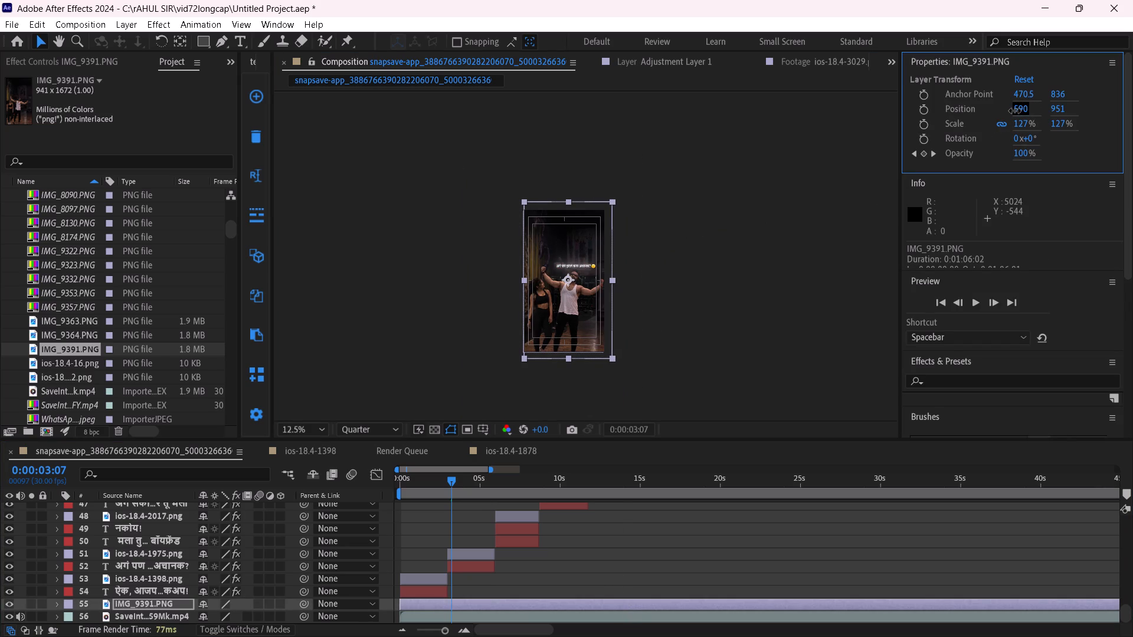
pyautogui.moveTo(1015, 111); pyautogui.dragTo(1011, 110)
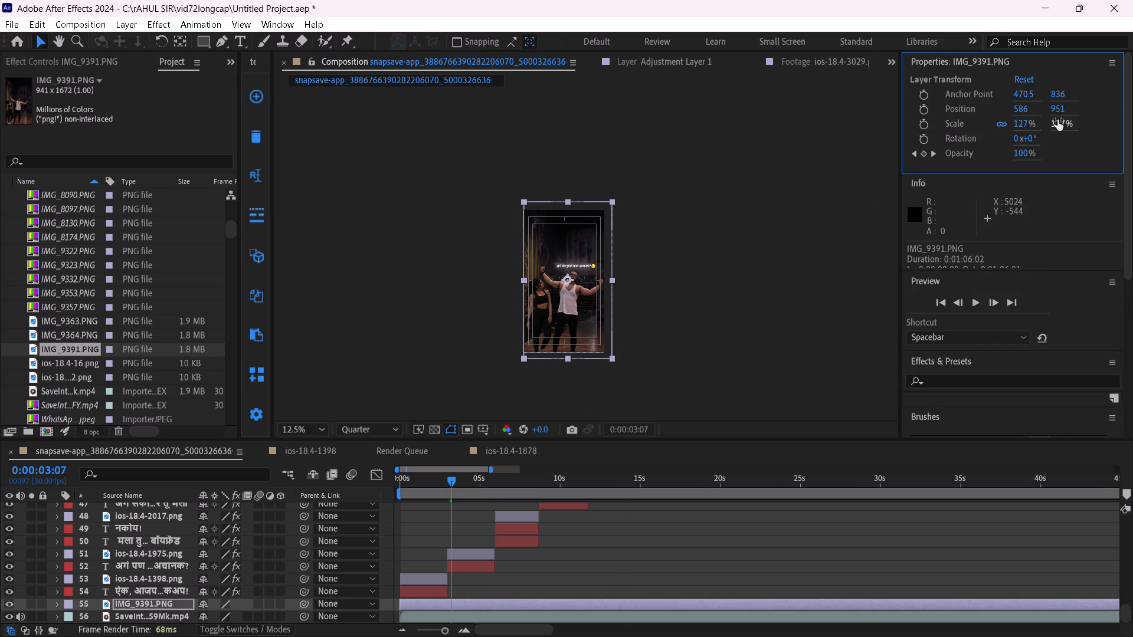
pyautogui.click(710, 227)
# Inspect how the rescaled background image fits the frame edges and sits behind the caption and emoji.
pyautogui.scroll(1, 660, 263)
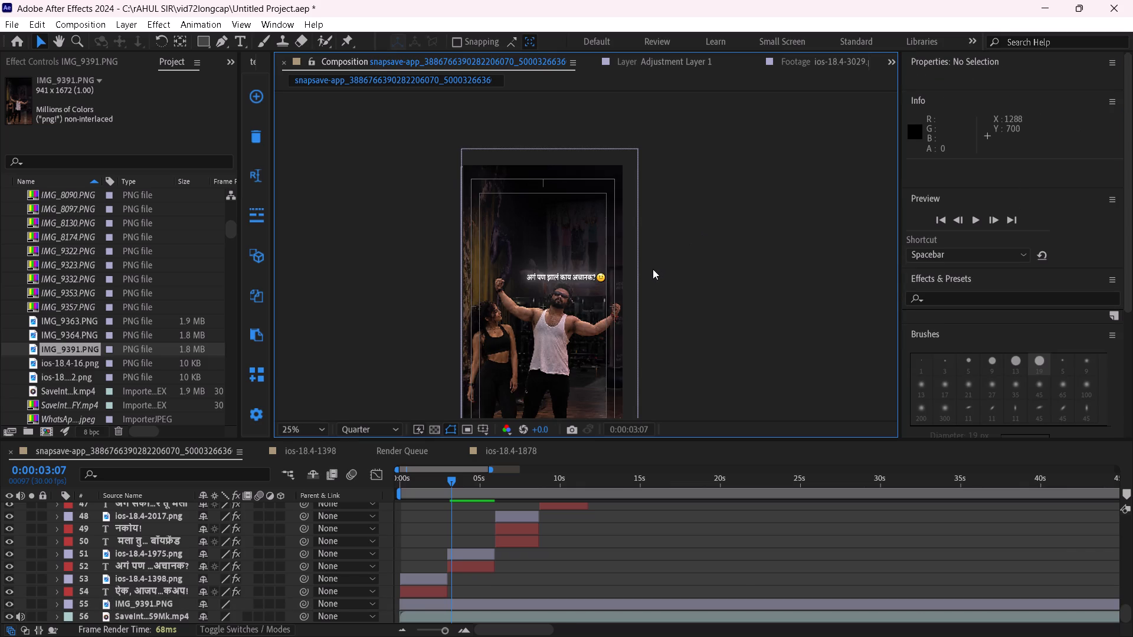
pyautogui.scroll(1, 657, 278)
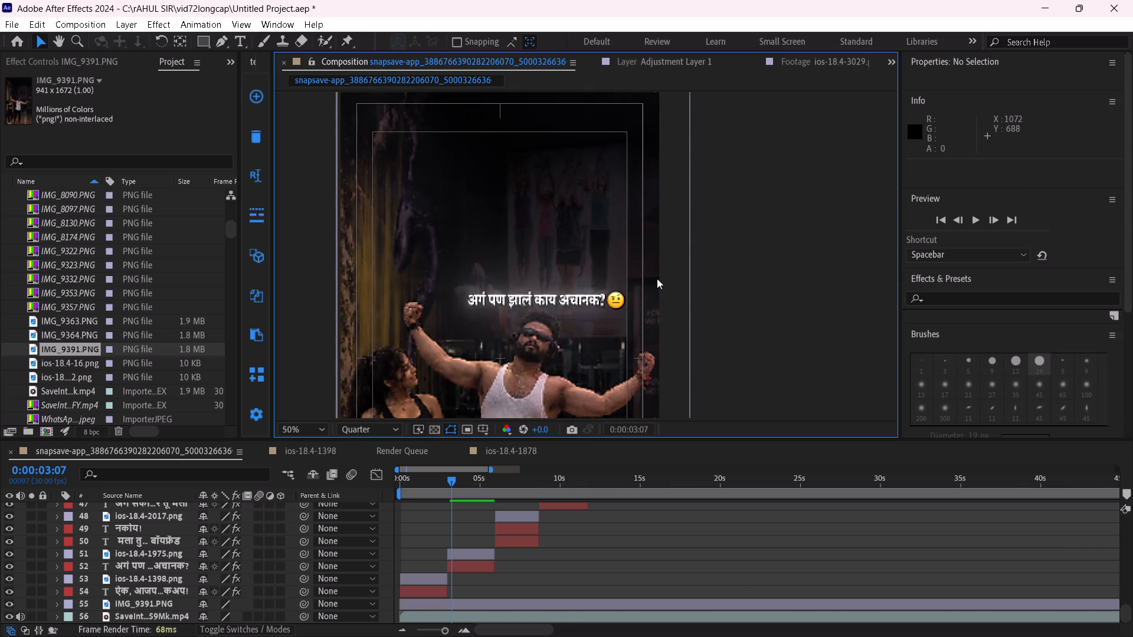
pyautogui.scroll(-1, 657, 278)
pyautogui.scroll(1, 657, 278)
pyautogui.scroll(-3, 657, 278)
pyautogui.scroll(2, 654, 281)
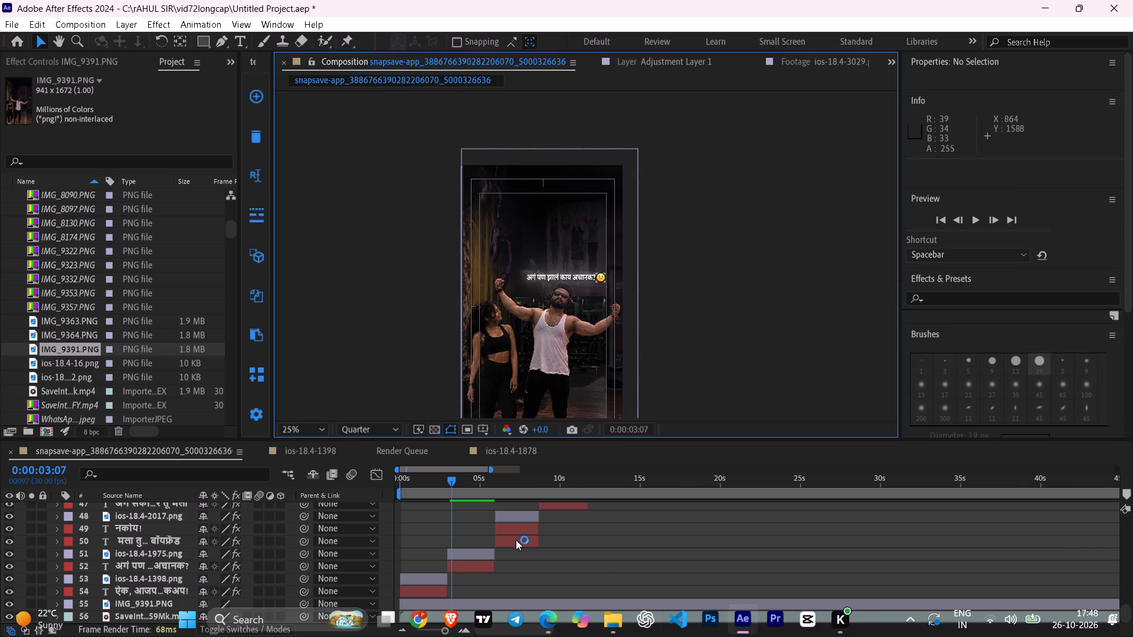
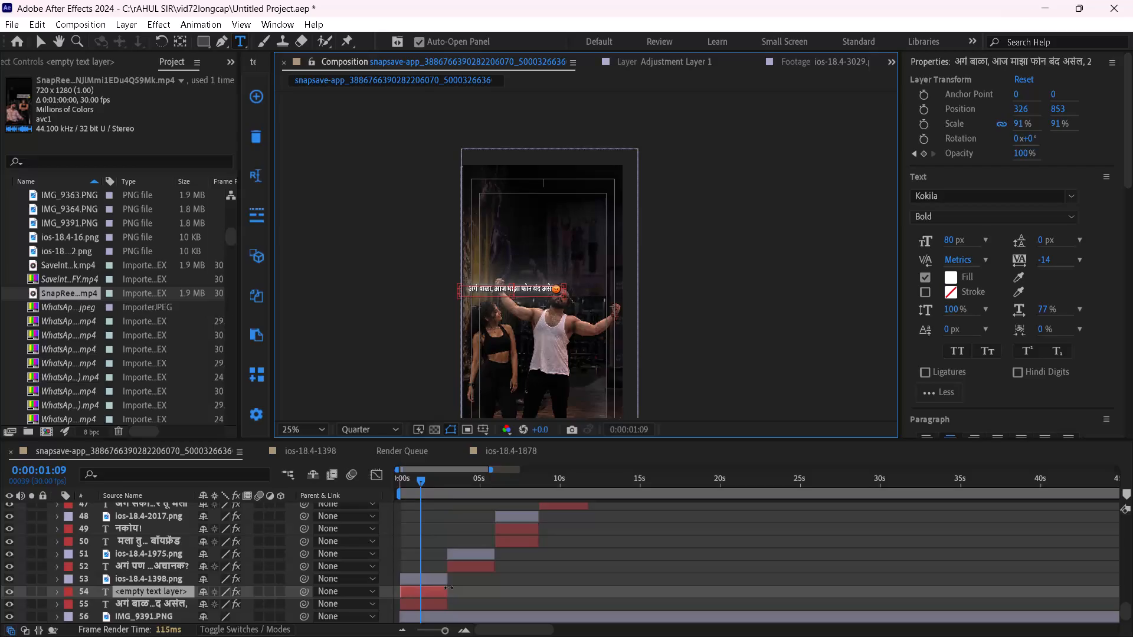
# Paste the second caption line "मला कॉल करू नकोस!" into the empty text layer 54 and finish text editing.
pyautogui.hotkey('ctrl', 'v')
pyautogui.click(38, 44)
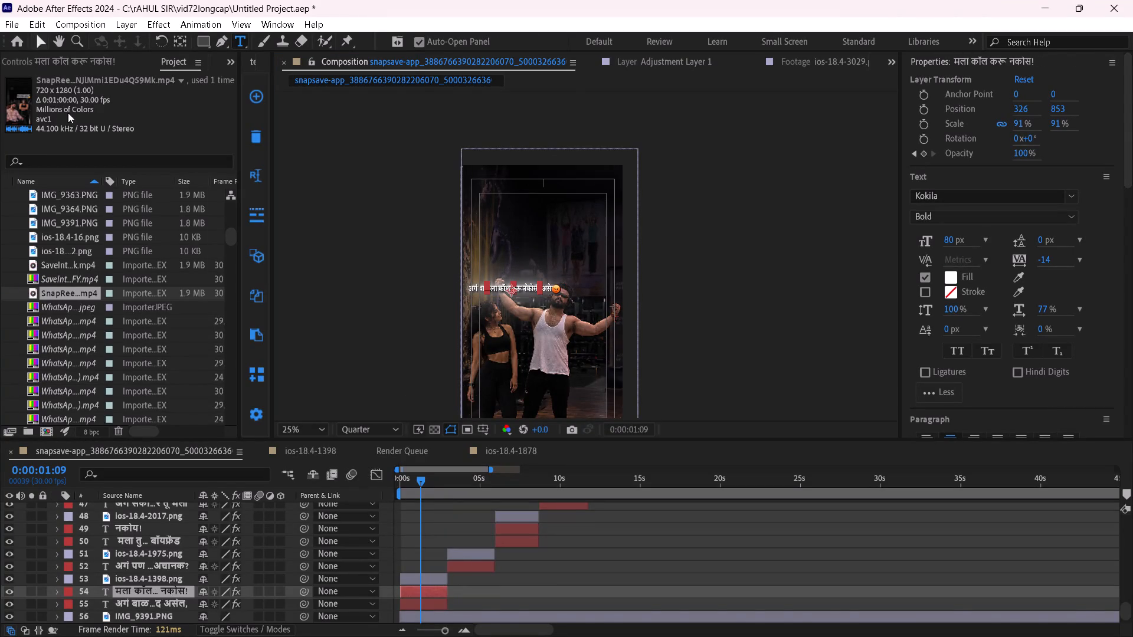
# Move both first-scene caption texts and their emoji together to the dark area above the couple, placing the text at about 602, 777.
pyautogui.click(446, 582)
pyautogui.keyDown('shift'); pyautogui.click(446, 606); pyautogui.keyUp('shift')
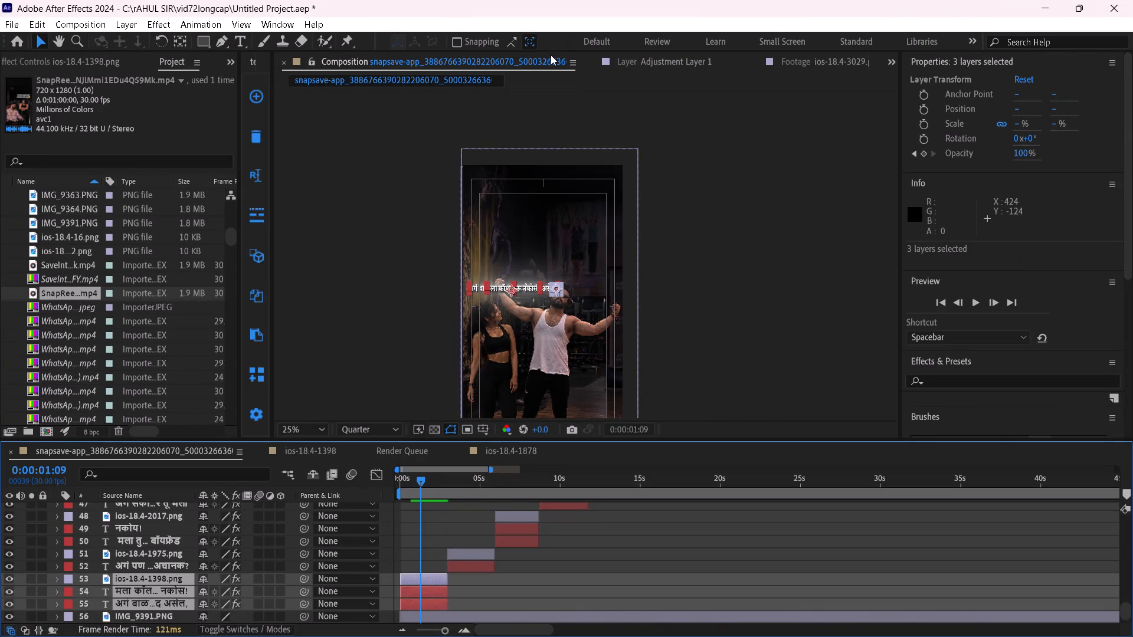
pyautogui.moveTo(522, 286); pyautogui.dragTo(560, 269)
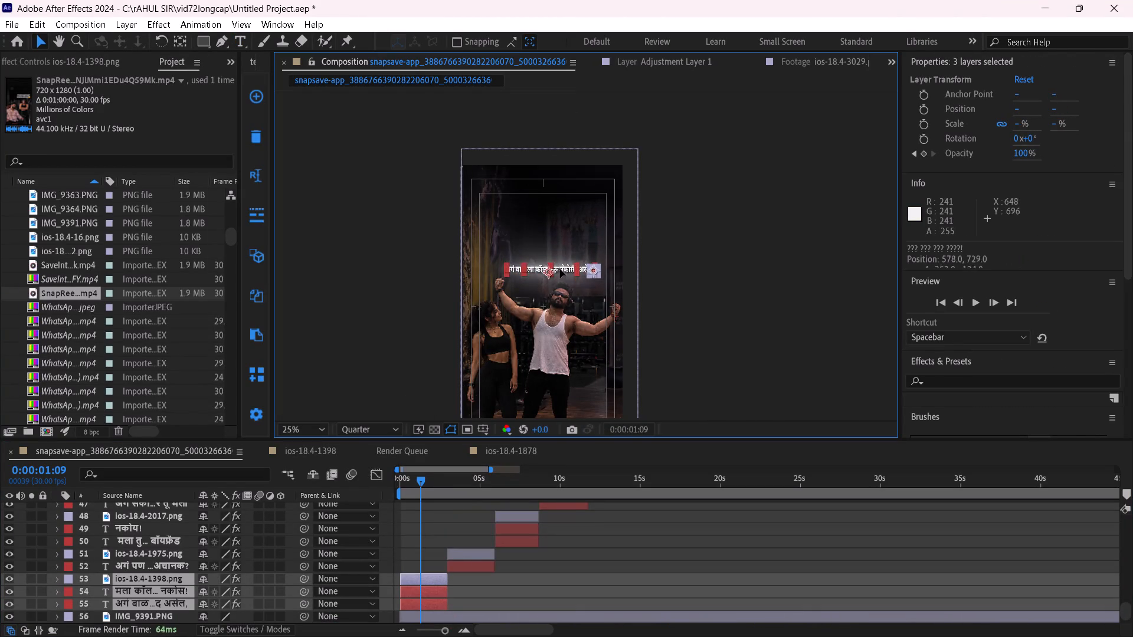
pyautogui.moveTo(560, 269); pyautogui.dragTo(562, 275)
pyautogui.click(716, 303)
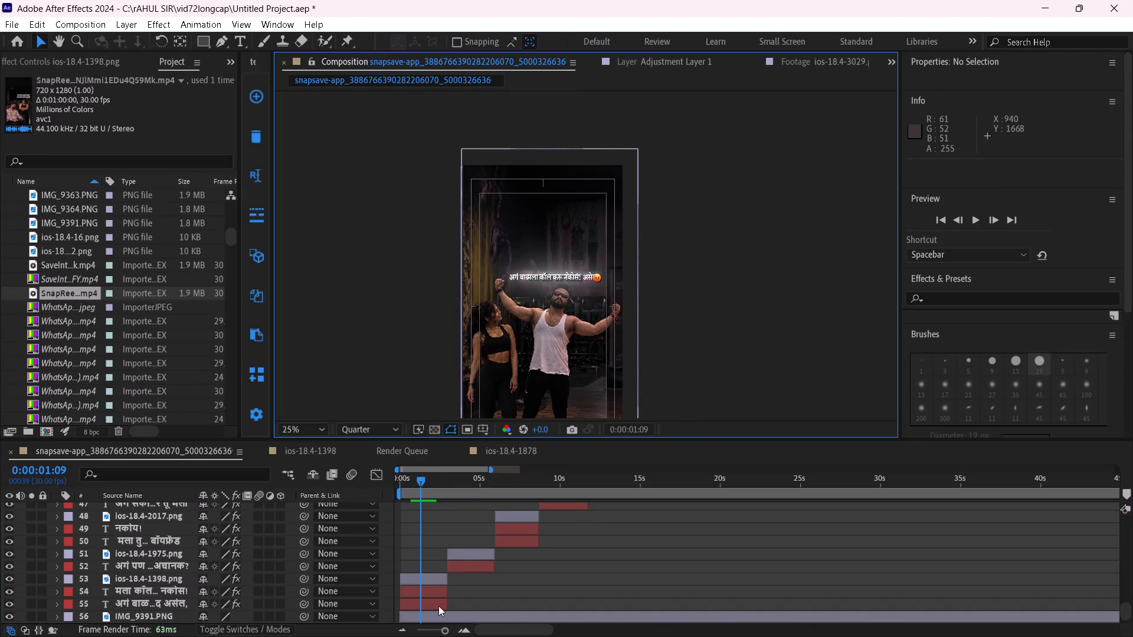
# Raise the caption line "अगं बाळा, आज माझा फोन बंद असेल," above the second line, at about position 593, 710.
pyautogui.click(444, 606)
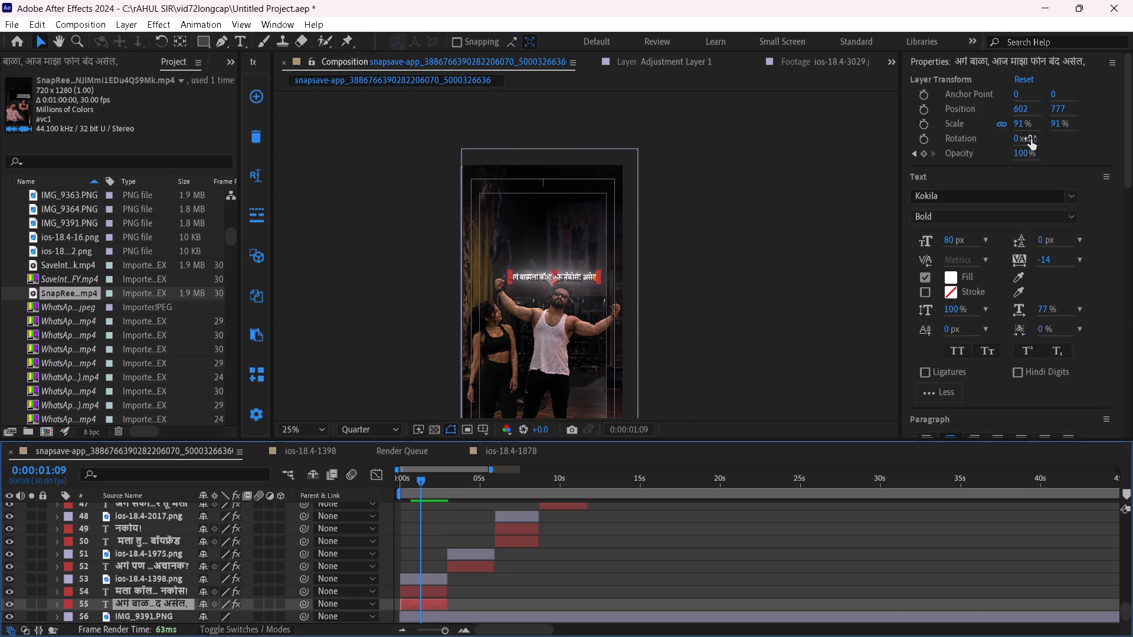
pyautogui.moveTo(1062, 107); pyautogui.dragTo(1014, 104)
pyautogui.moveTo(1022, 106); pyautogui.dragTo(1011, 104)
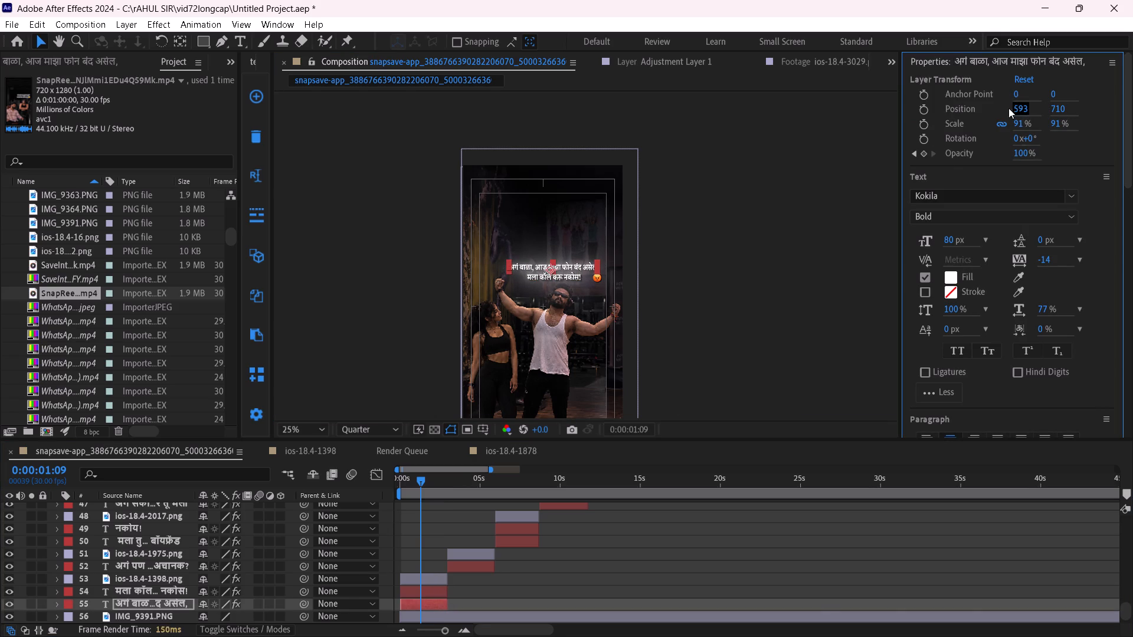
pyautogui.click(809, 261)
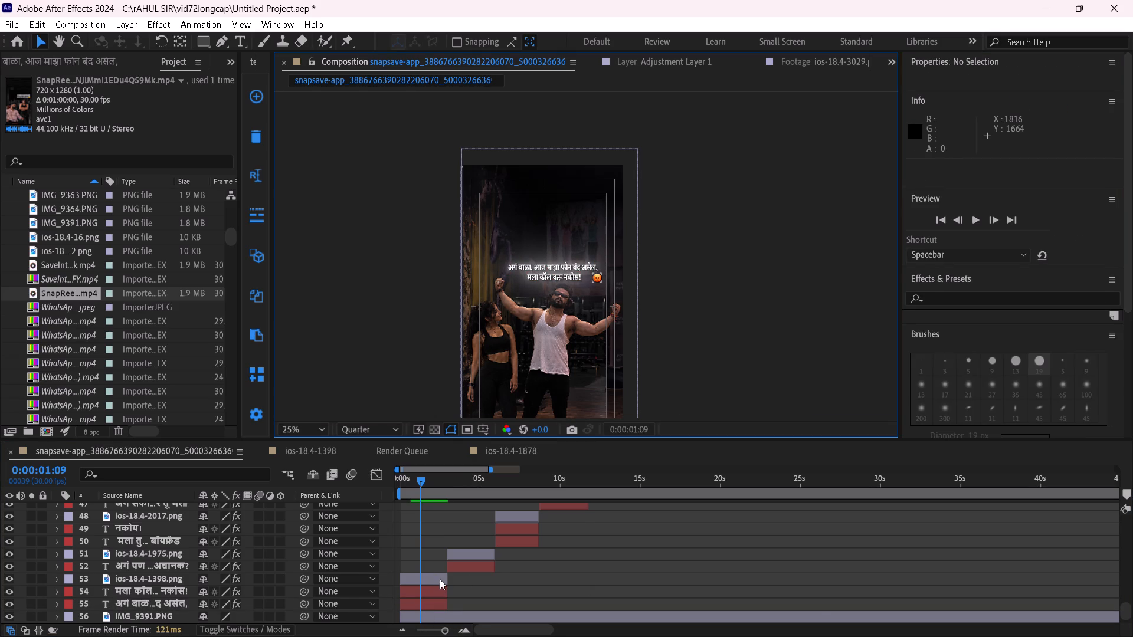
# Bring the ios-18.4-1398.png emoji close to the end of the second caption line and shift both left beneath the first line.
pyautogui.click(440, 579)
pyautogui.moveTo(1021, 107); pyautogui.dragTo(981, 115)
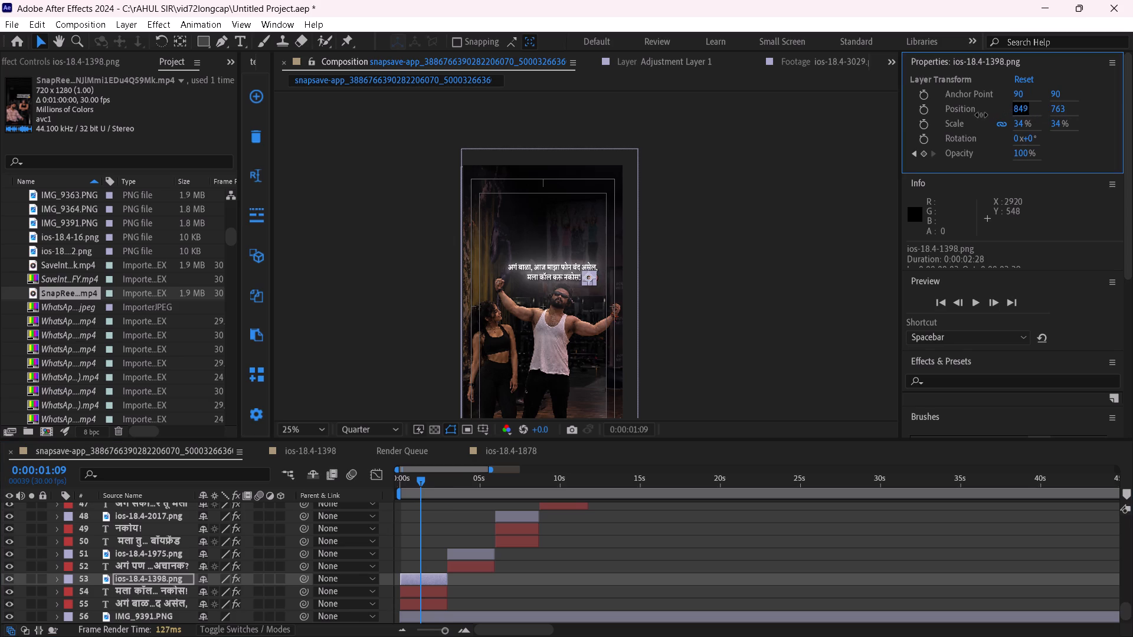
pyautogui.moveTo(981, 115); pyautogui.dragTo(975, 115)
pyautogui.keyDown('shift'); pyautogui.click(431, 587); pyautogui.keyUp('shift')
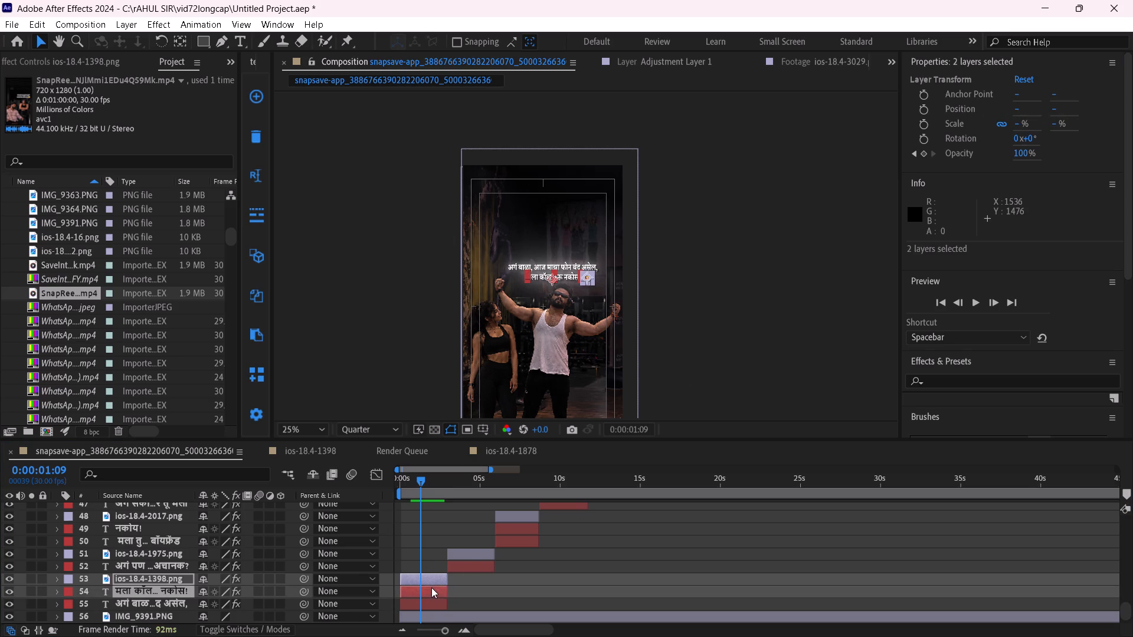
pyautogui.moveTo(1019, 110); pyautogui.dragTo(1008, 114)
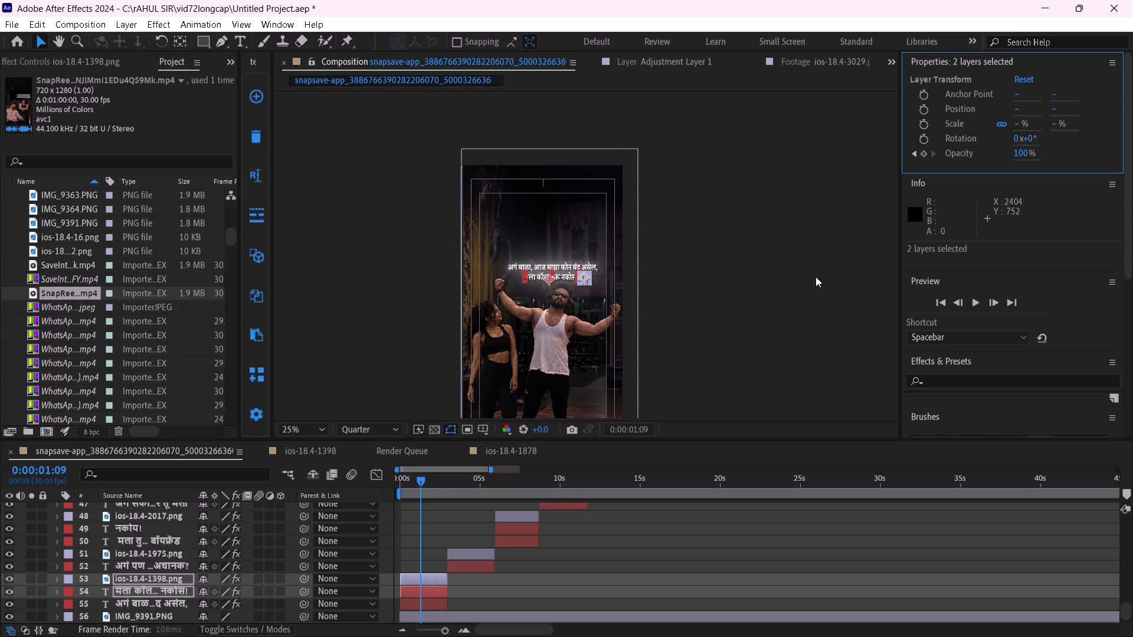
pyautogui.click(806, 280)
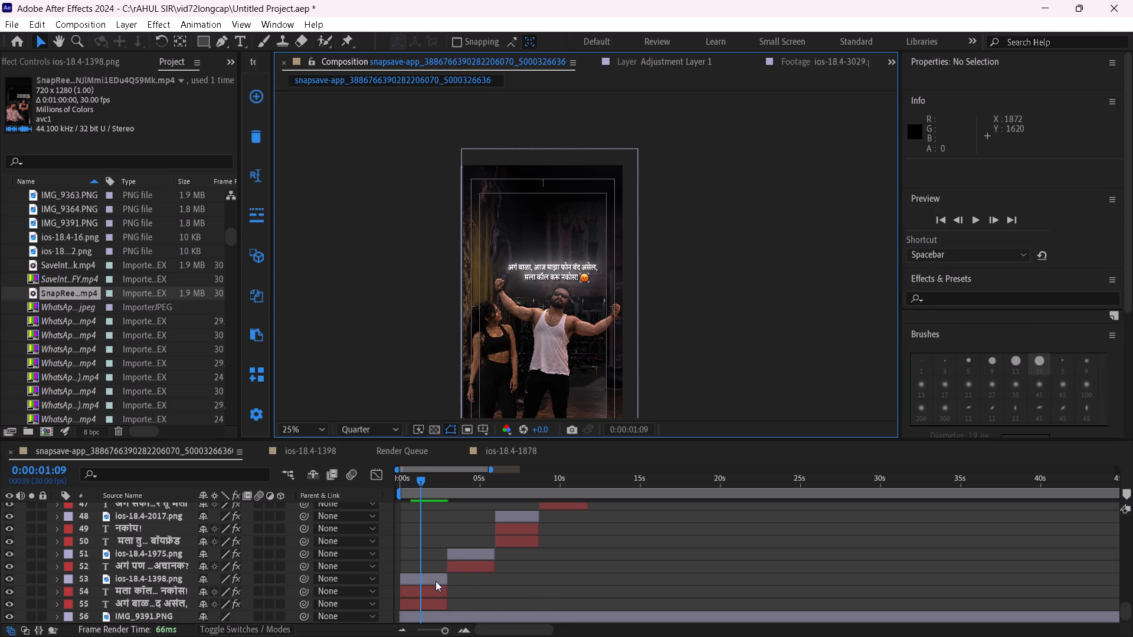
# Nudge both caption lines and the emoji together slightly right, placing the emoji at about 853, 767.
pyautogui.keyDown('shift'); pyautogui.click(435, 581); pyautogui.keyUp('shift')
pyautogui.keyDown('shift'); pyautogui.click(441, 610); pyautogui.keyUp('shift')
pyautogui.keyDown('shift'); pyautogui.click(429, 607); pyautogui.keyUp('shift')
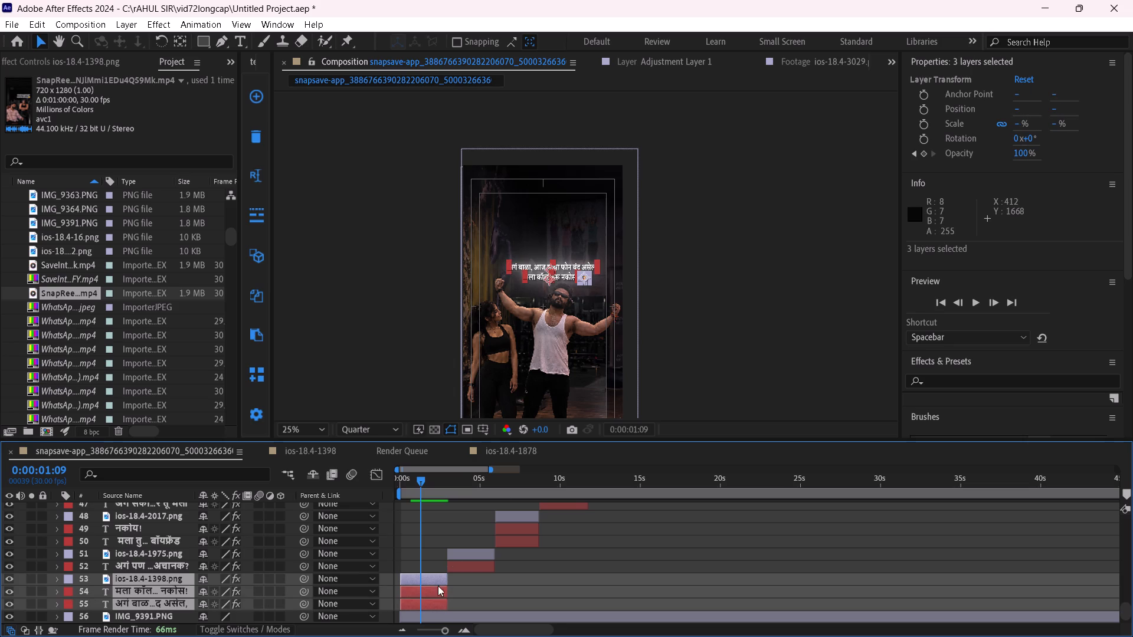
pyautogui.click(565, 273)
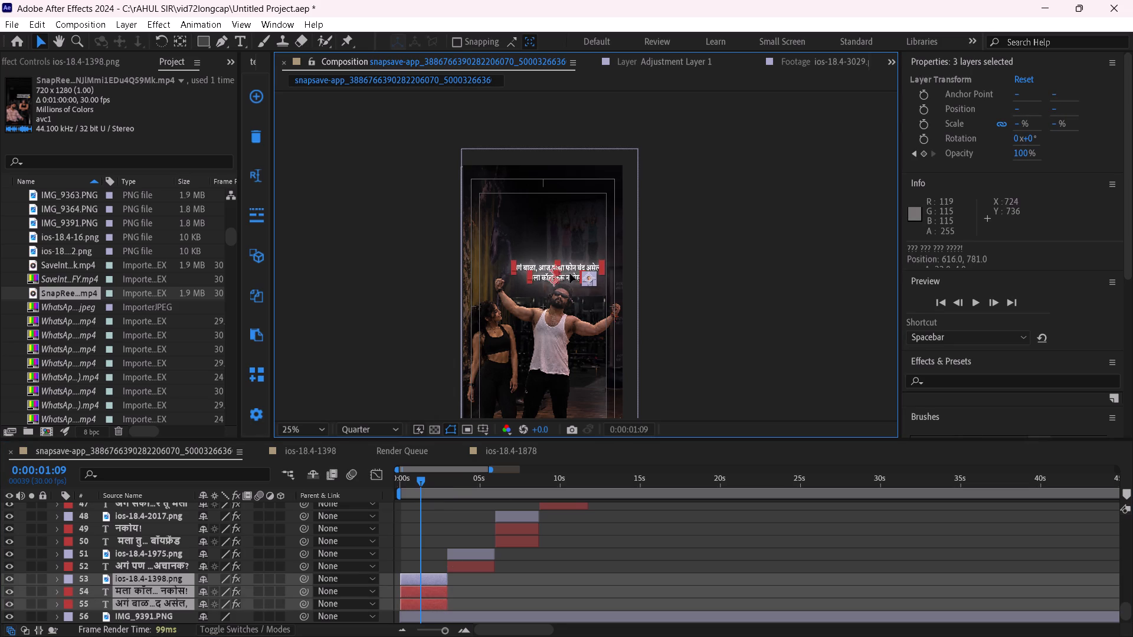
pyautogui.click(725, 320)
# Extend the ends of the two first-caption text layers and the emoji layer together, giving the emoji a duration of about 0:00:03:16.
pyautogui.click(437, 578)
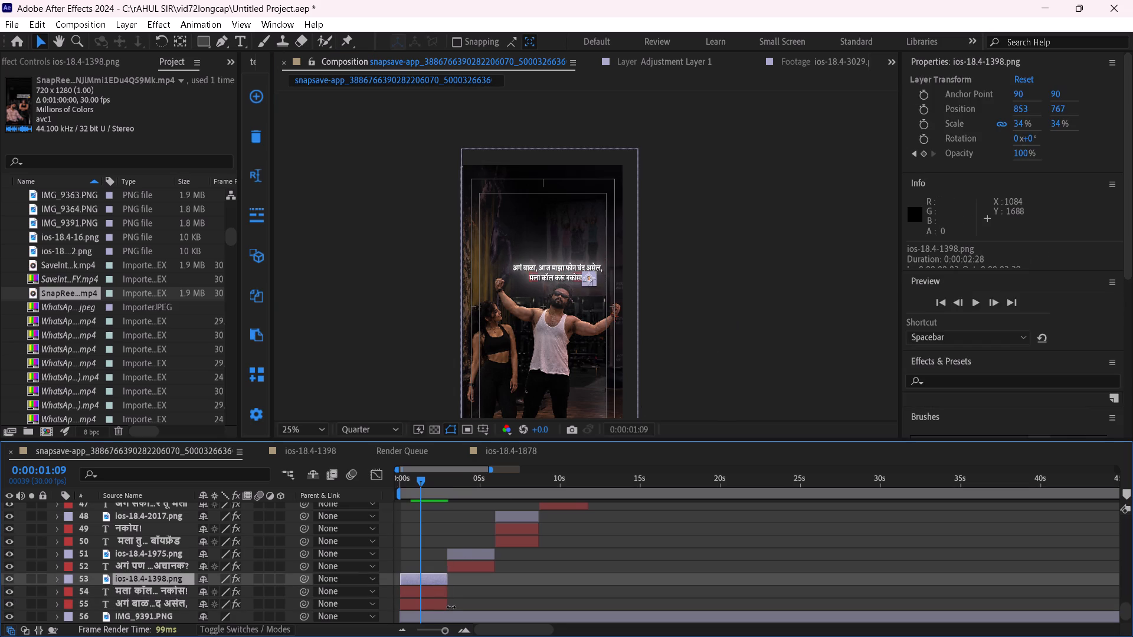
pyautogui.keyDown('shift'); pyautogui.click(451, 607); pyautogui.keyUp('shift')
pyautogui.moveTo(452, 591); pyautogui.dragTo(469, 592)
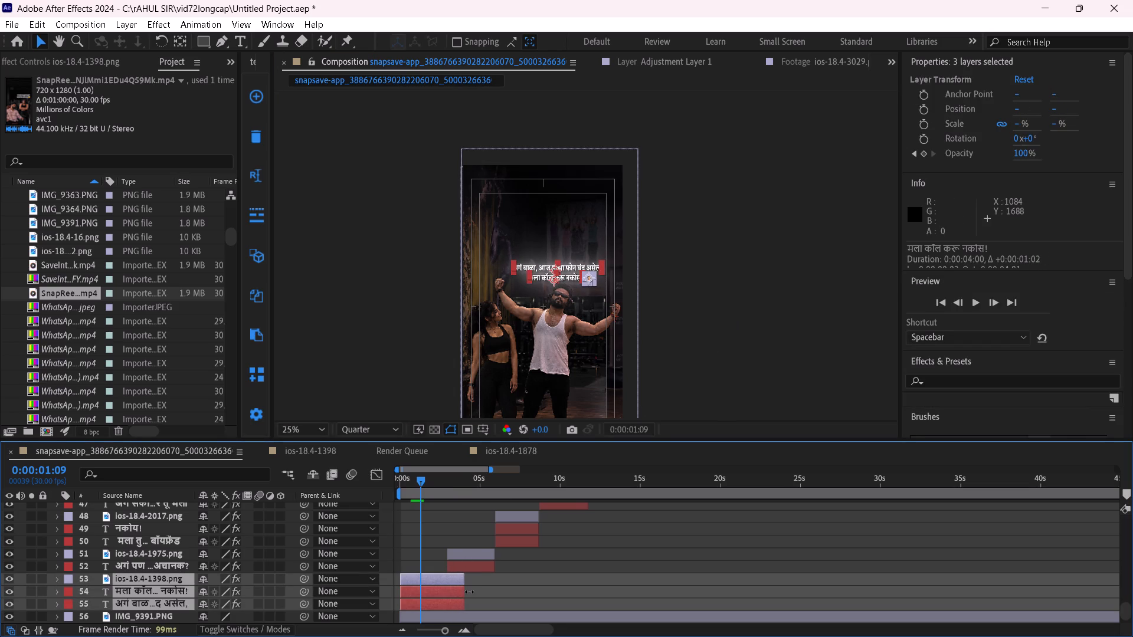
pyautogui.moveTo(469, 592); pyautogui.dragTo(461, 590)
pyautogui.click(490, 591)
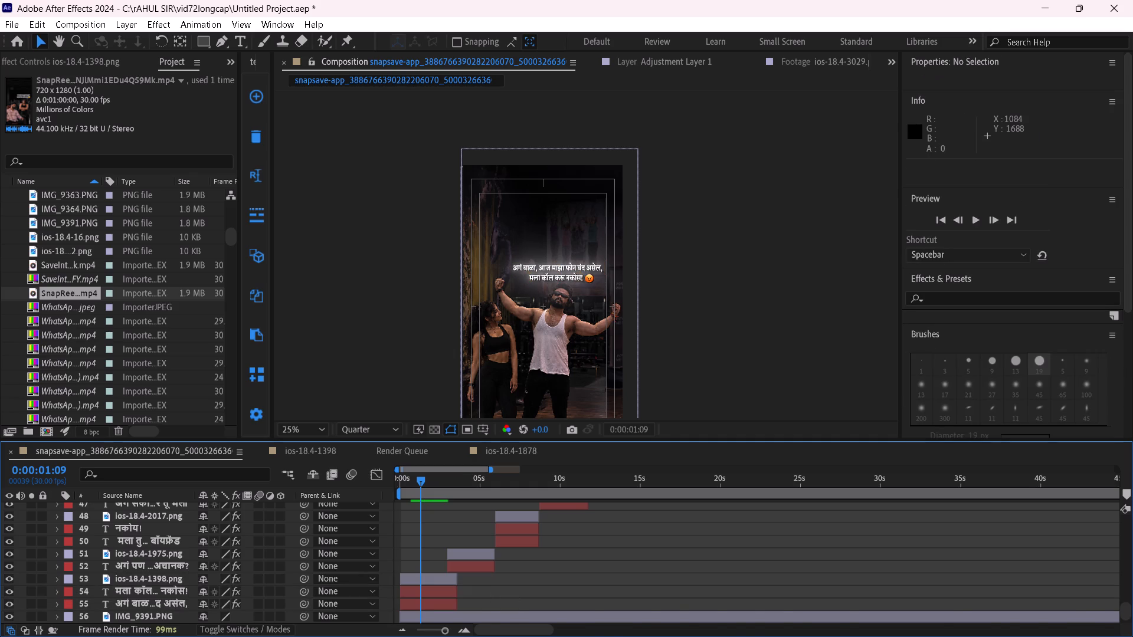
# Find the sunglasses emoji ios-18.4-1229.png among the project's images and use it to replace the ios-18.4-1398.png source of layer 53.
pyautogui.click(447, 573)
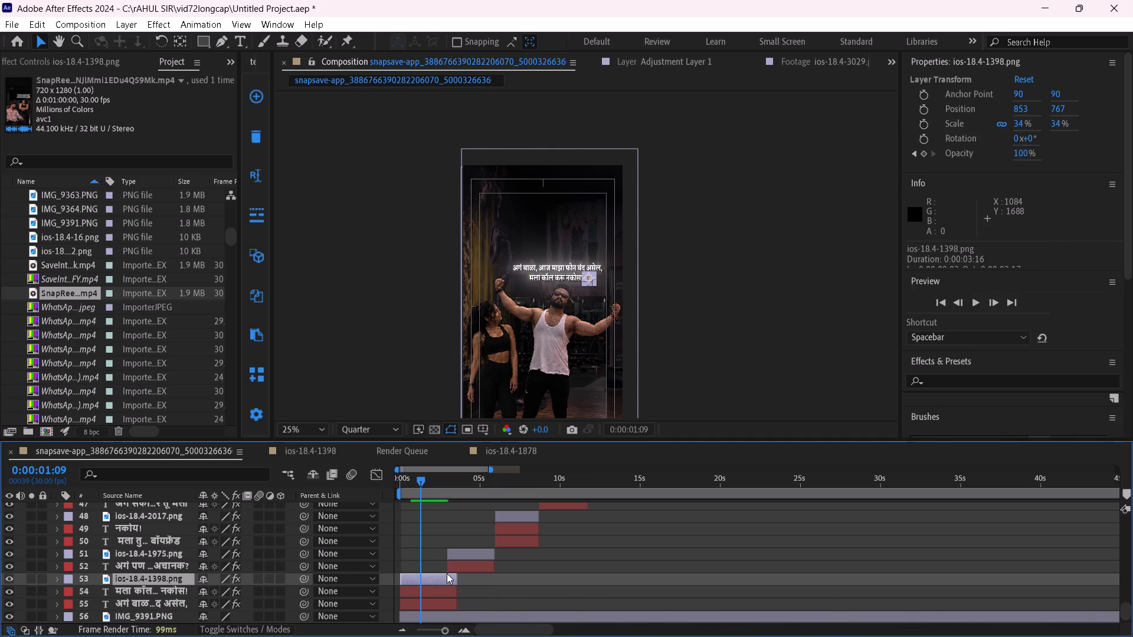
pyautogui.scroll(20, 30, 249)
pyautogui.scroll(1, 30, 249)
pyautogui.scroll(-3, 59, 251)
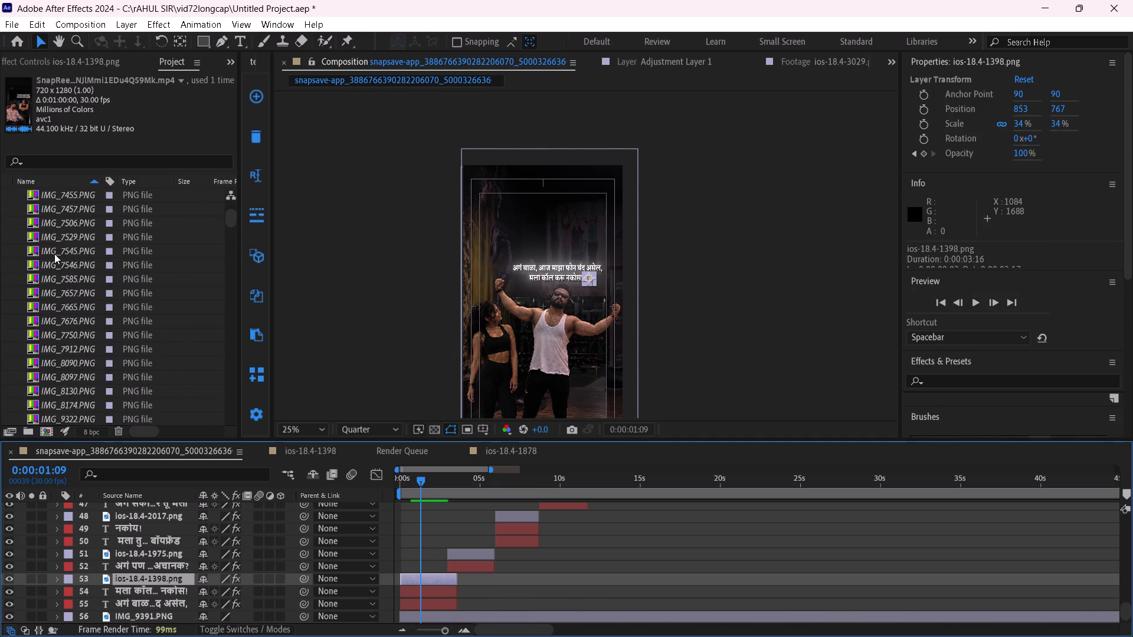
pyautogui.scroll(-10, 54, 254)
pyautogui.scroll(-20, 54, 257)
pyautogui.scroll(-5, 54, 257)
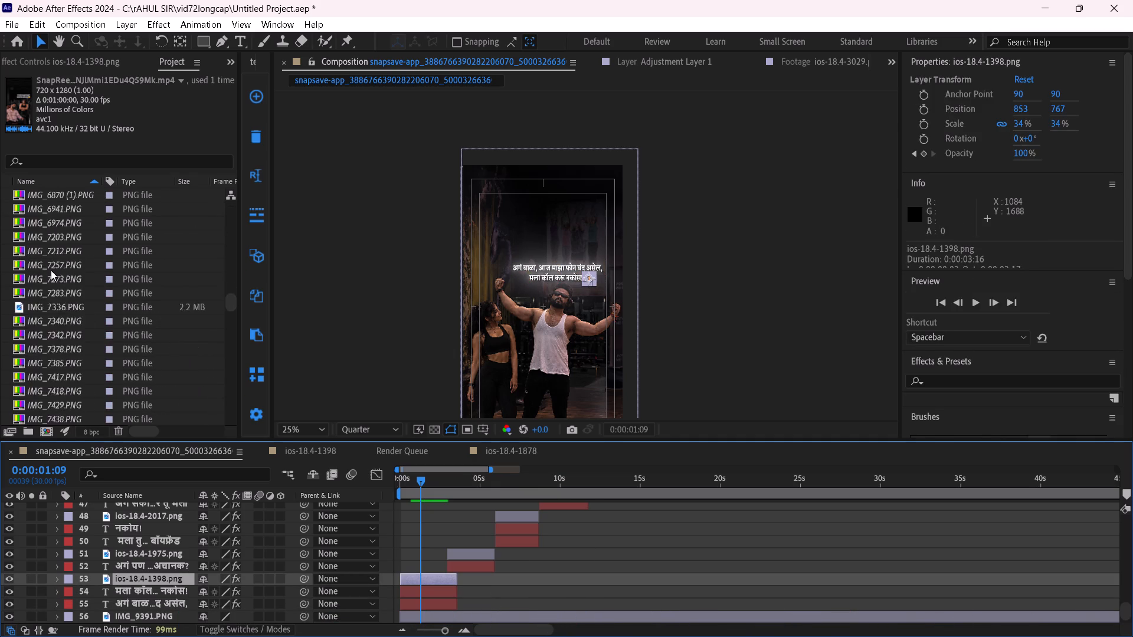
pyautogui.scroll(-4, 51, 270)
pyautogui.scroll(1, 51, 270)
pyautogui.scroll(-20, 51, 270)
pyautogui.scroll(-7, 51, 270)
pyautogui.click(52, 284)
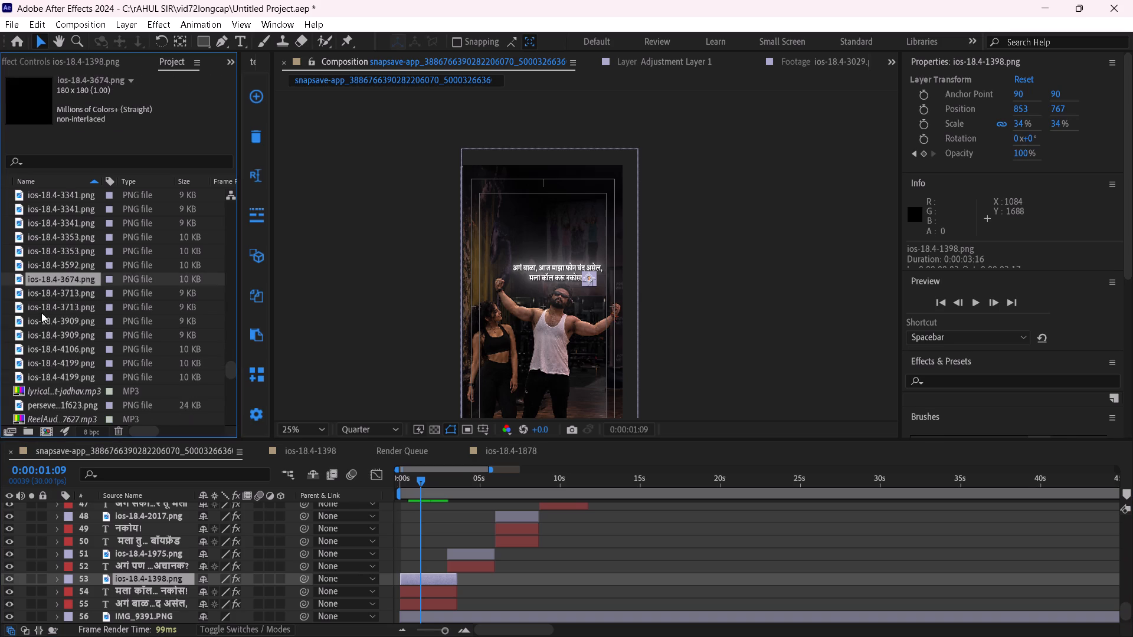
pyautogui.click(41, 329)
pyautogui.click(44, 344)
pyautogui.click(48, 364)
pyautogui.click(47, 371)
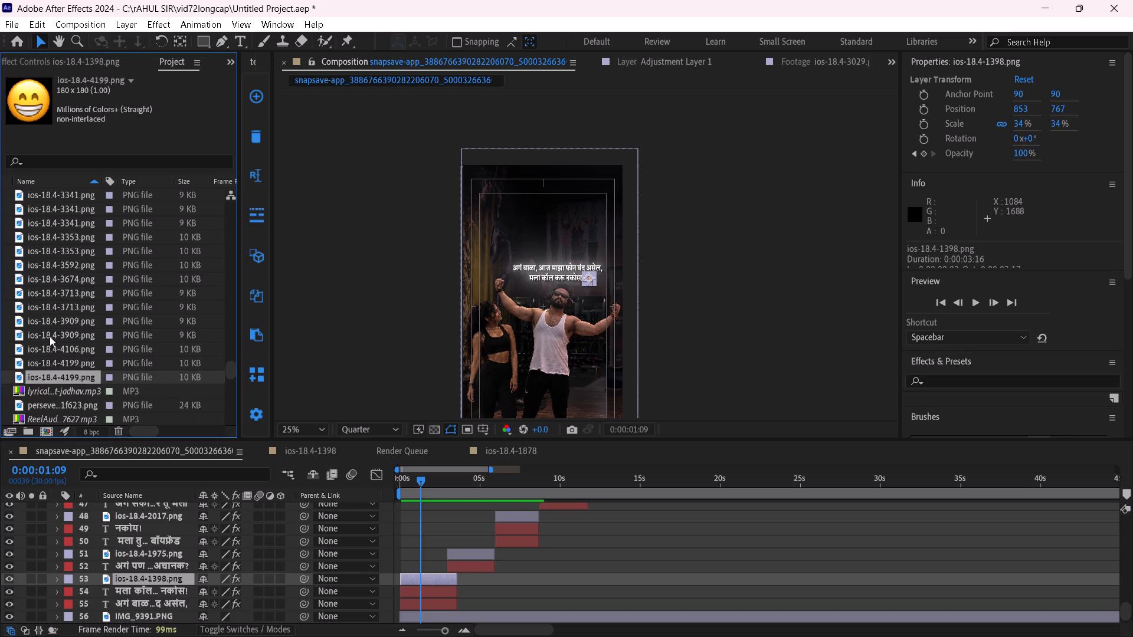
pyautogui.click(53, 324)
pyautogui.click(54, 300)
pyautogui.scroll(8, 58, 297)
pyautogui.click(56, 344)
pyautogui.scroll(2, 56, 324)
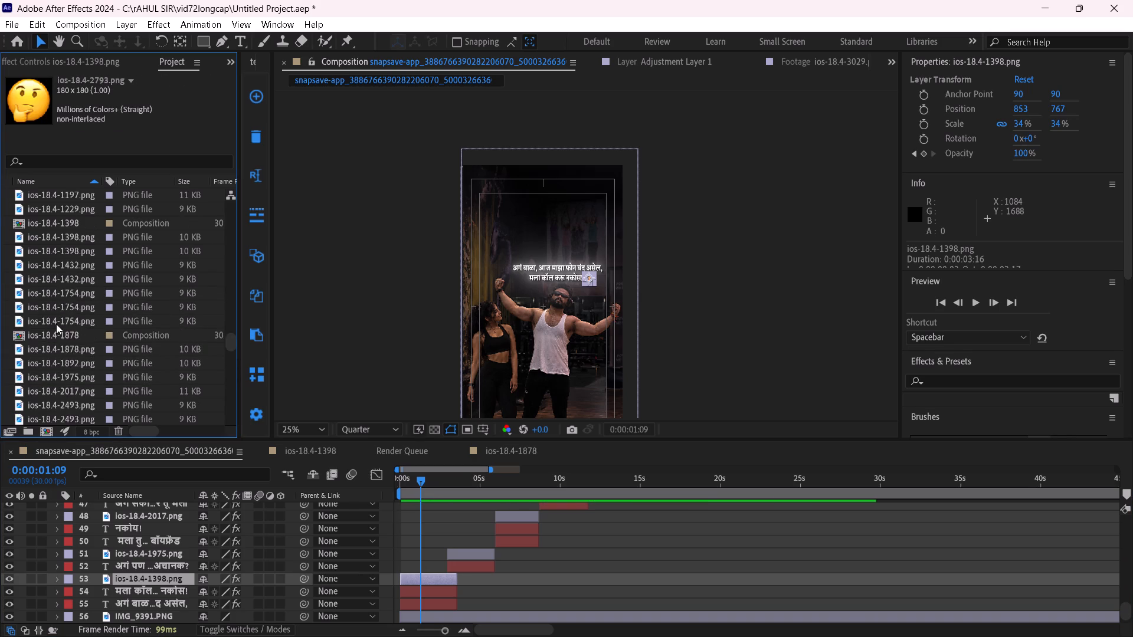
pyautogui.scroll(5, 56, 324)
pyautogui.click(45, 338)
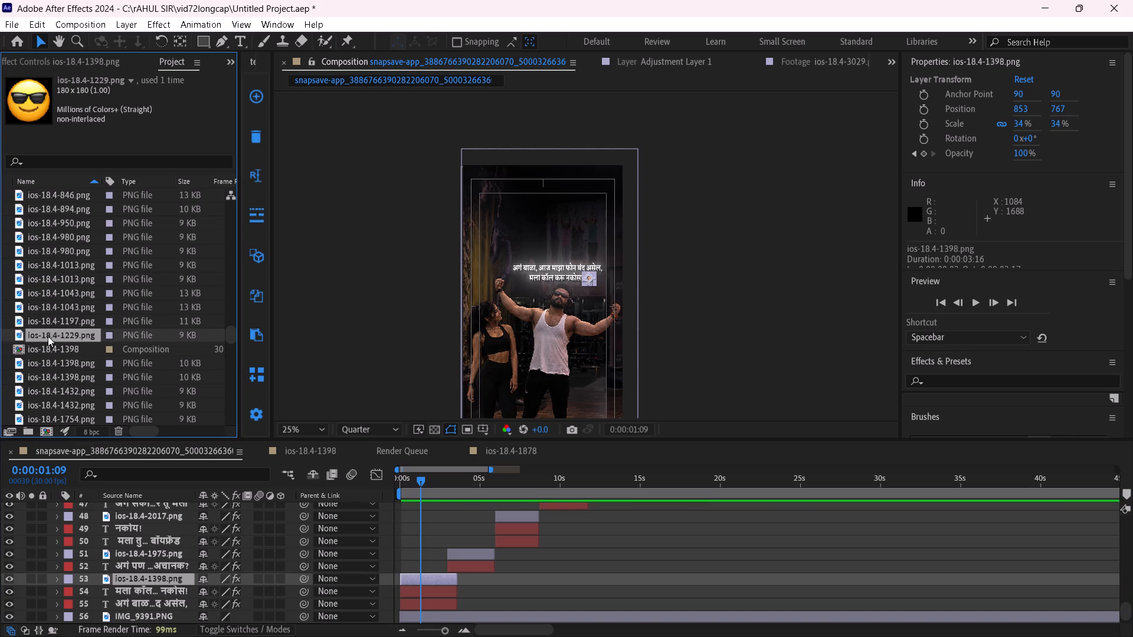
pyautogui.keyDown('alt'); pyautogui.moveTo(50, 336); pyautogui.dragTo(414, 580); pyautogui.keyUp('alt')
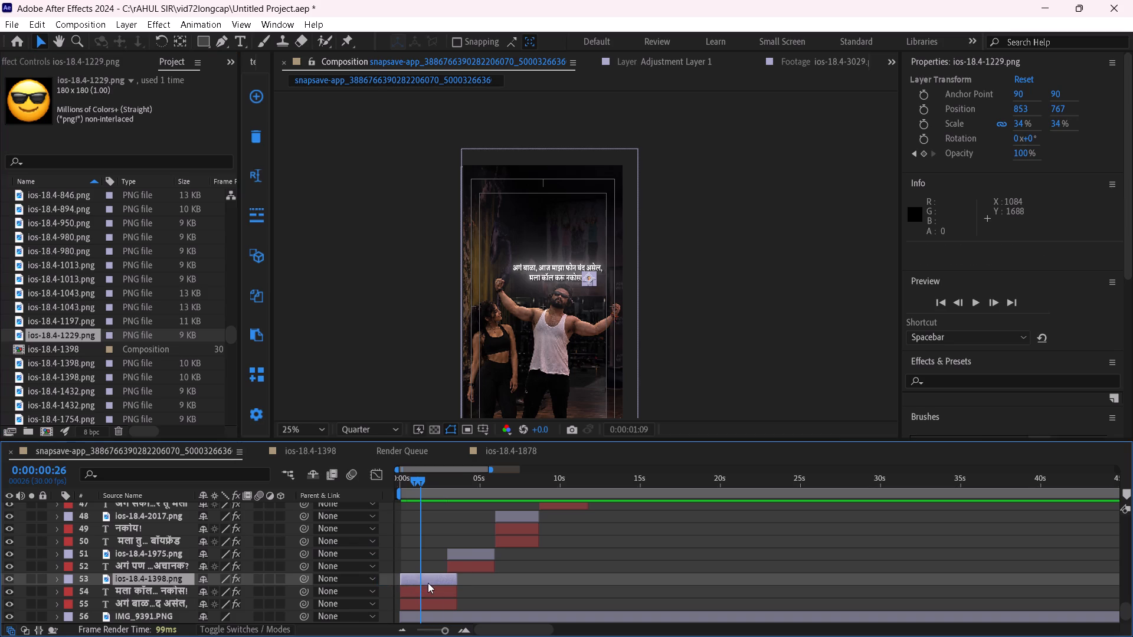
pyautogui.click(769, 339)
# Move the current time to about the end of the extended first-caption layers.
pyautogui.moveTo(447, 481); pyautogui.dragTo(459, 485)
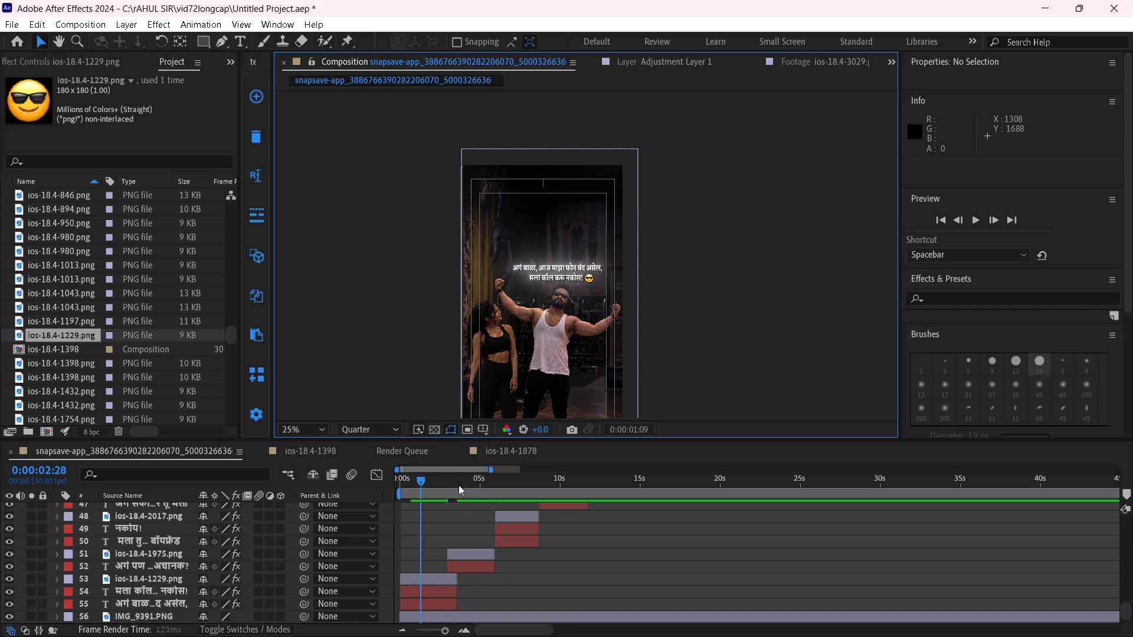
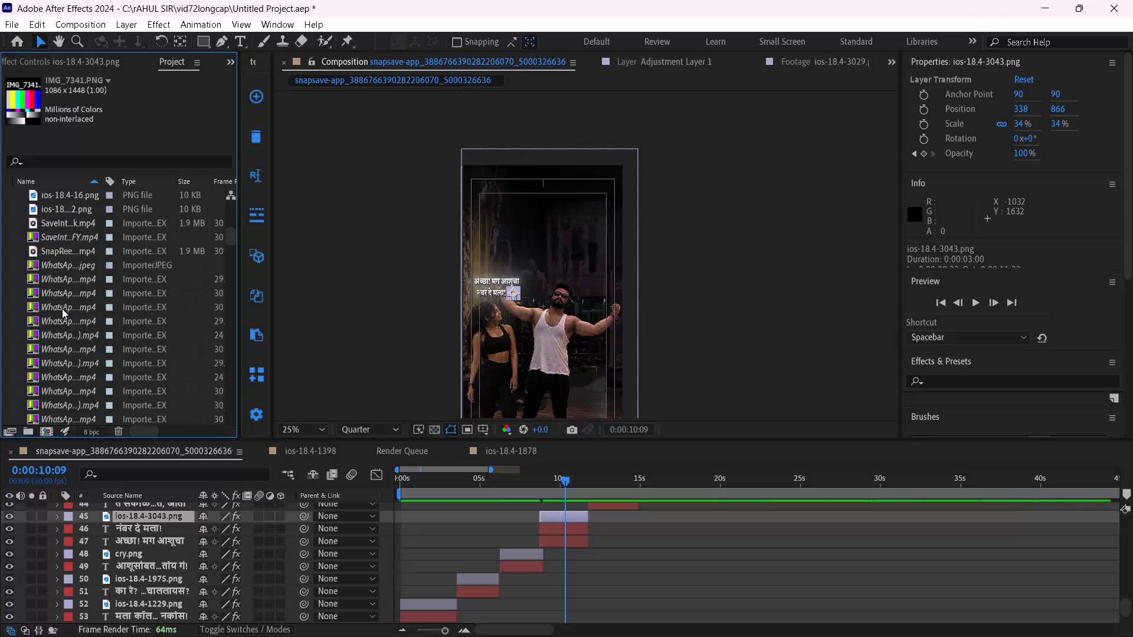
# Find the smirking emoji ios-18.4-2493.png among the project's images and use it to replace the ios-18.4-3043.png source of layer 45.
pyautogui.scroll(-17, 62, 308)
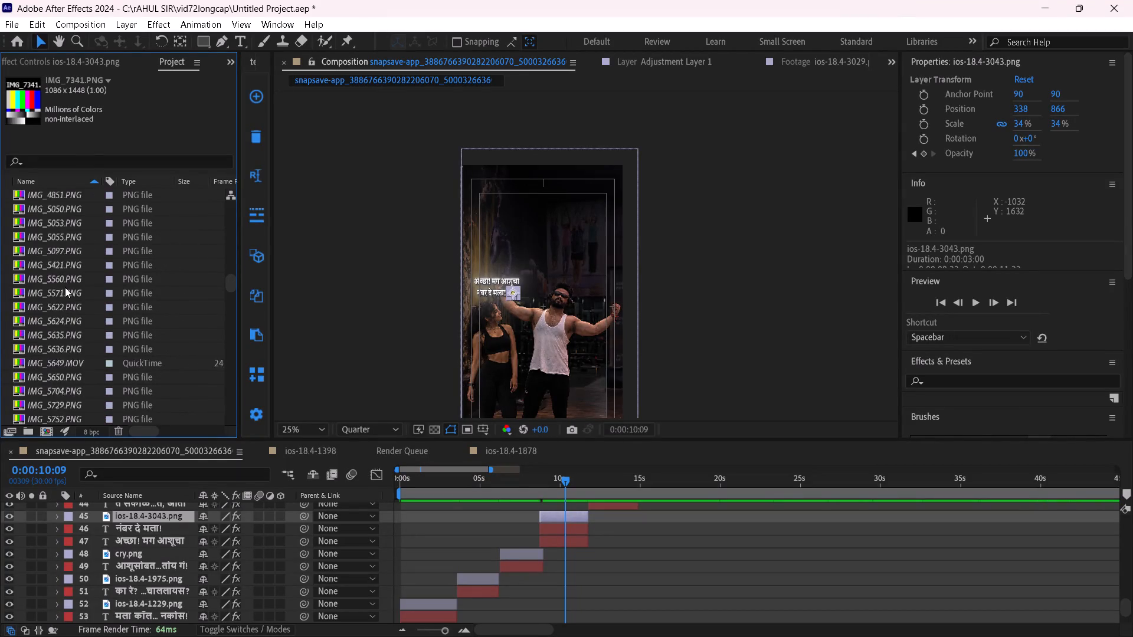
pyautogui.scroll(-14, 65, 287)
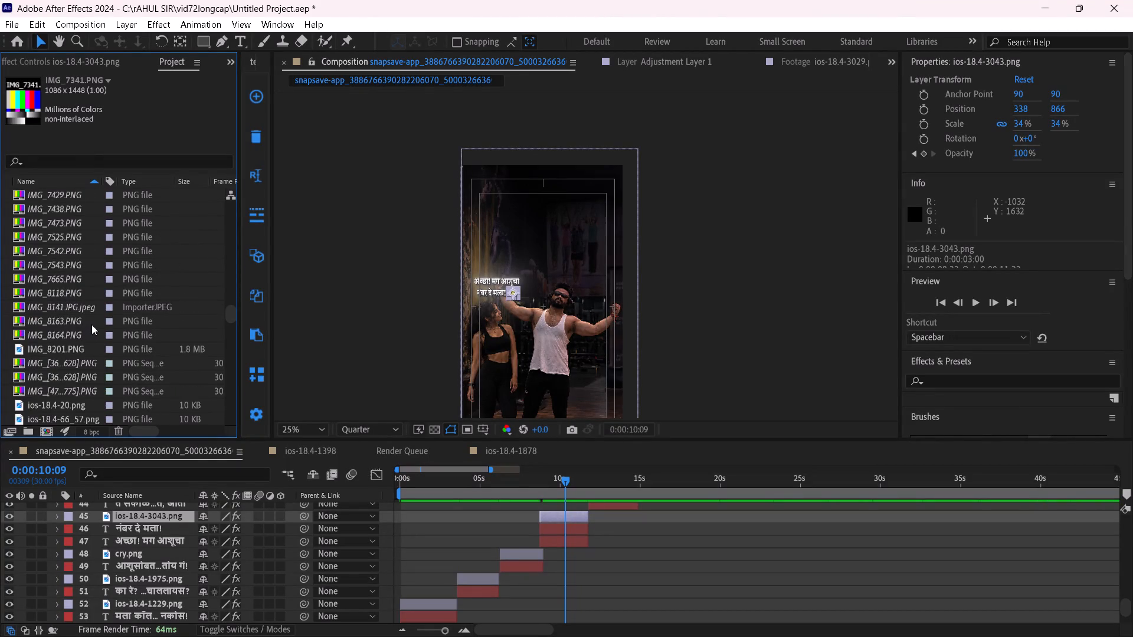
pyautogui.scroll(-7, 64, 330)
pyautogui.click(41, 303)
pyautogui.scroll(-6, 46, 313)
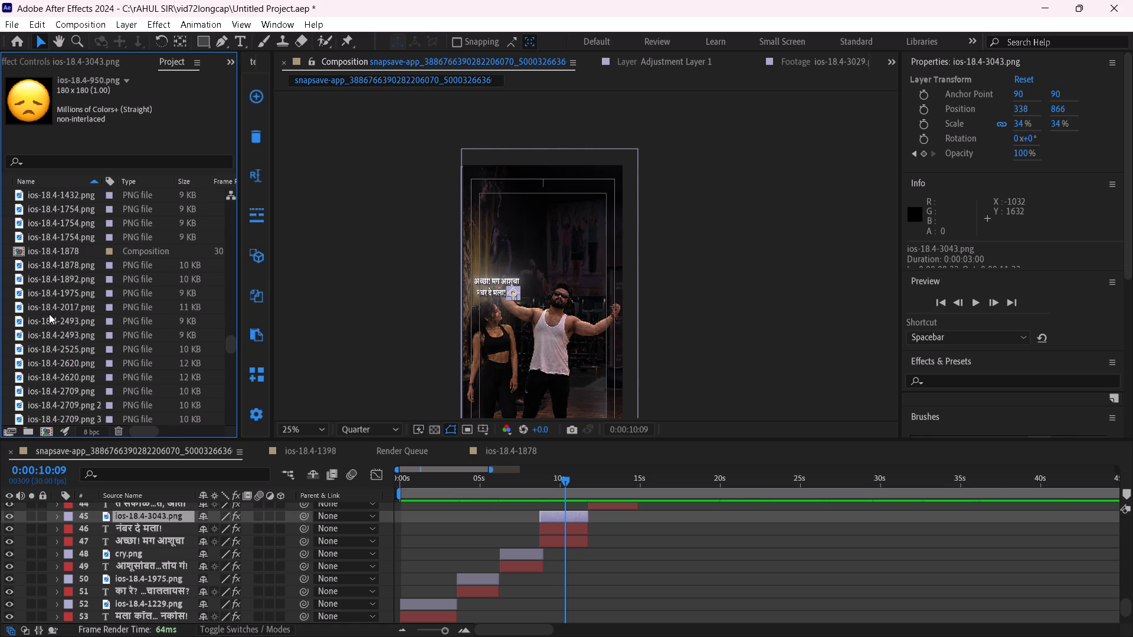
pyautogui.scroll(-13, 49, 314)
pyautogui.scroll(7, 50, 314)
pyautogui.click(50, 314)
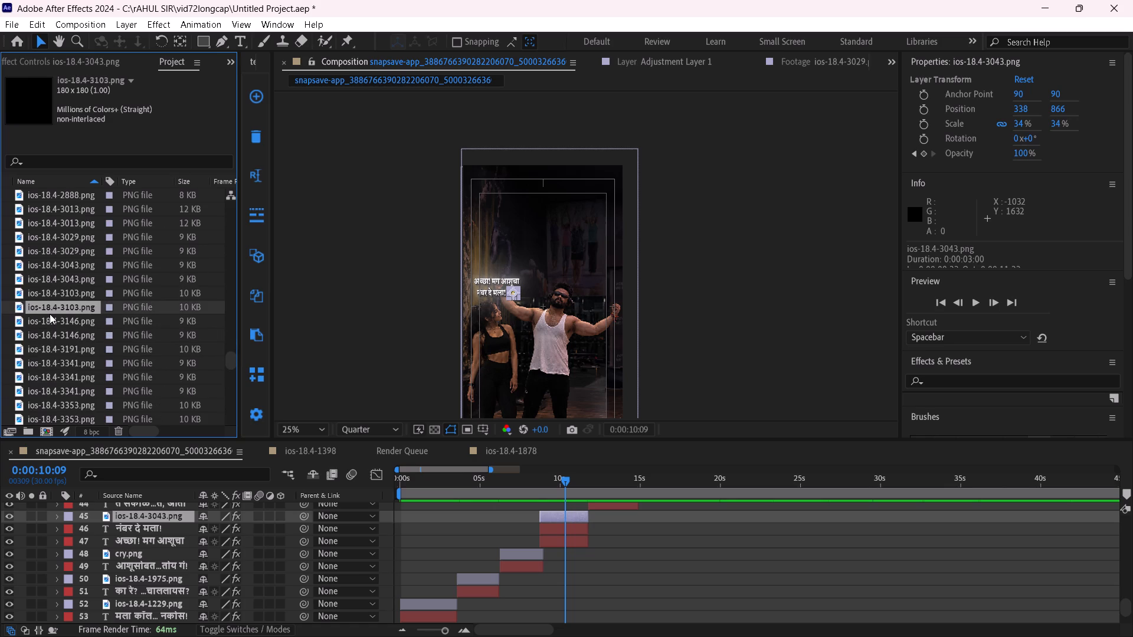
pyautogui.click(51, 343)
pyautogui.click(51, 301)
pyautogui.click(53, 268)
pyautogui.click(46, 237)
pyautogui.scroll(2, 52, 262)
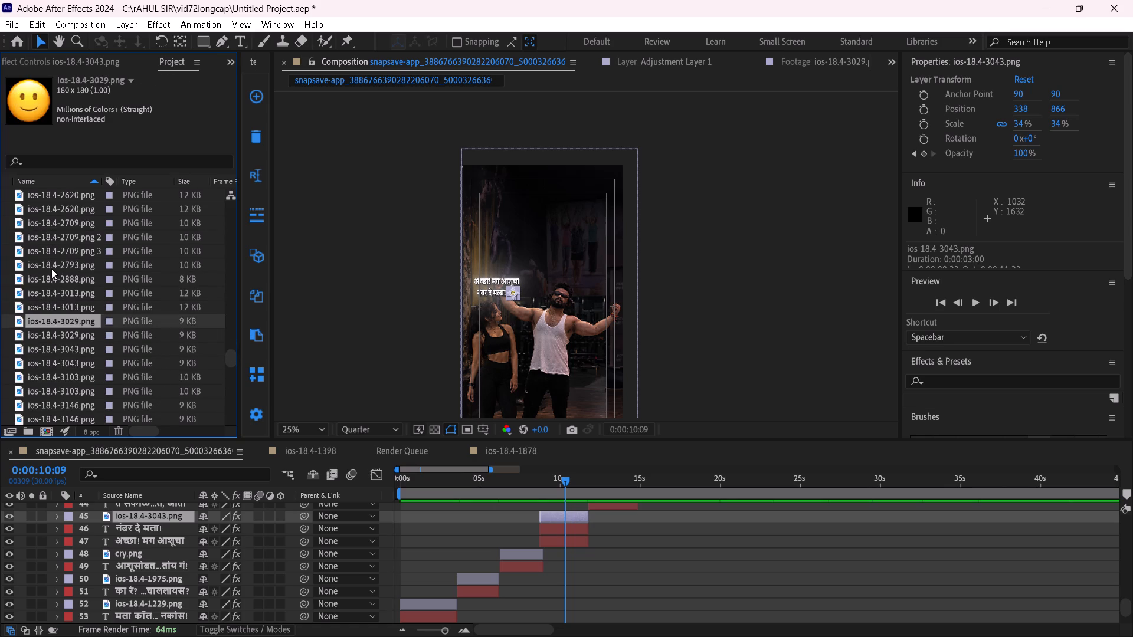
pyautogui.click(50, 294)
pyautogui.click(49, 265)
pyautogui.click(50, 237)
pyautogui.scroll(3, 50, 265)
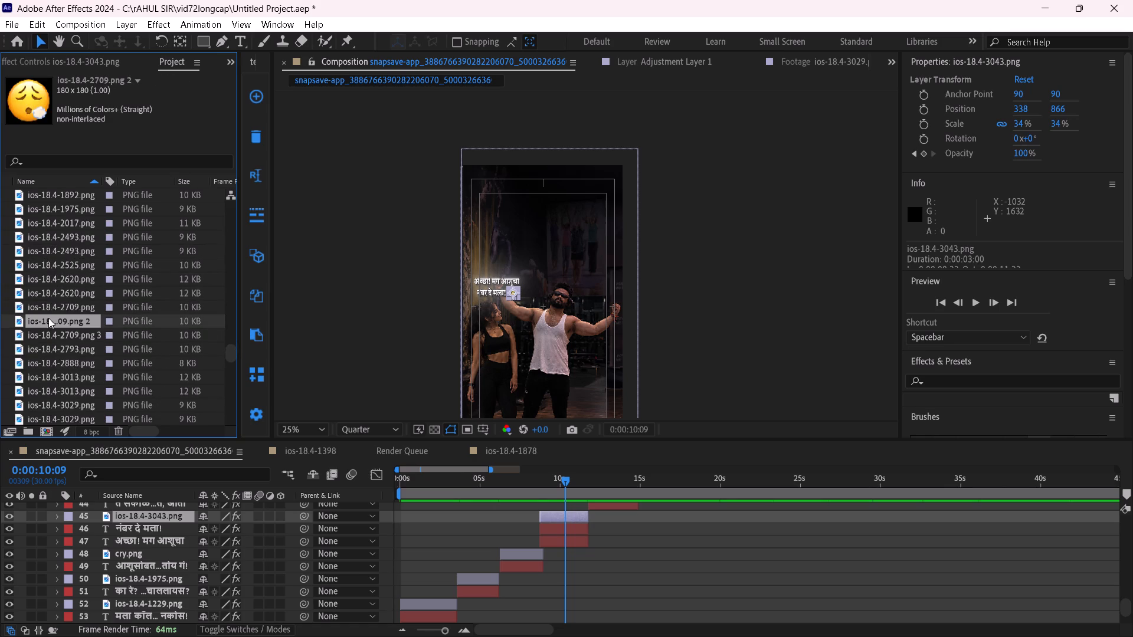
pyautogui.click(48, 318)
pyautogui.click(54, 267)
pyautogui.click(48, 242)
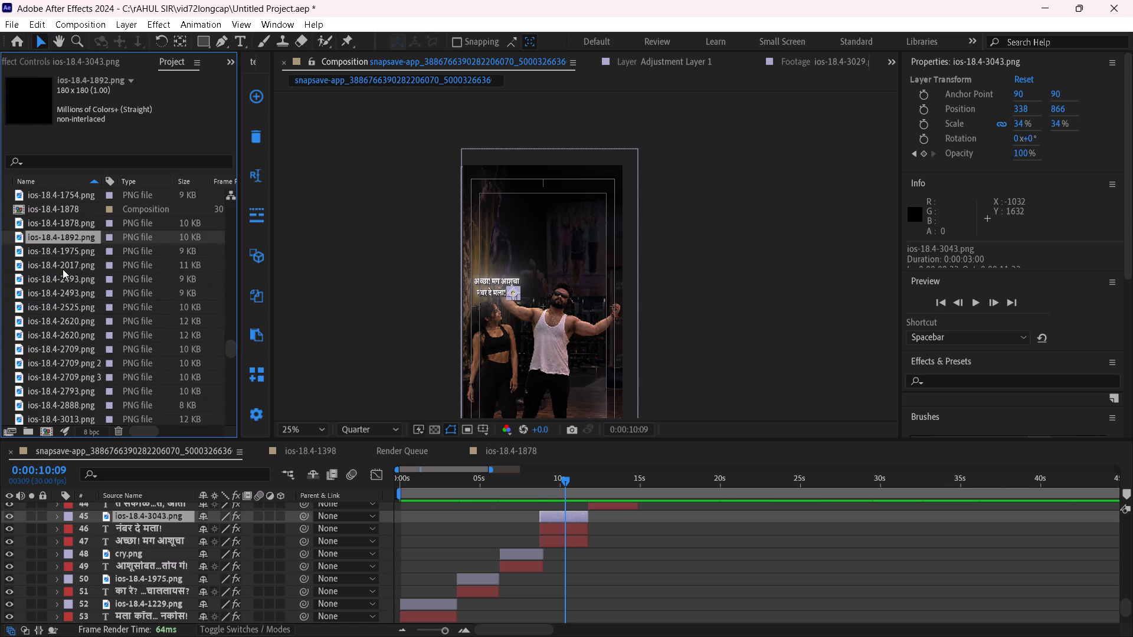
pyautogui.click(63, 269)
pyautogui.click(65, 283)
pyautogui.click(66, 248)
pyautogui.click(67, 281)
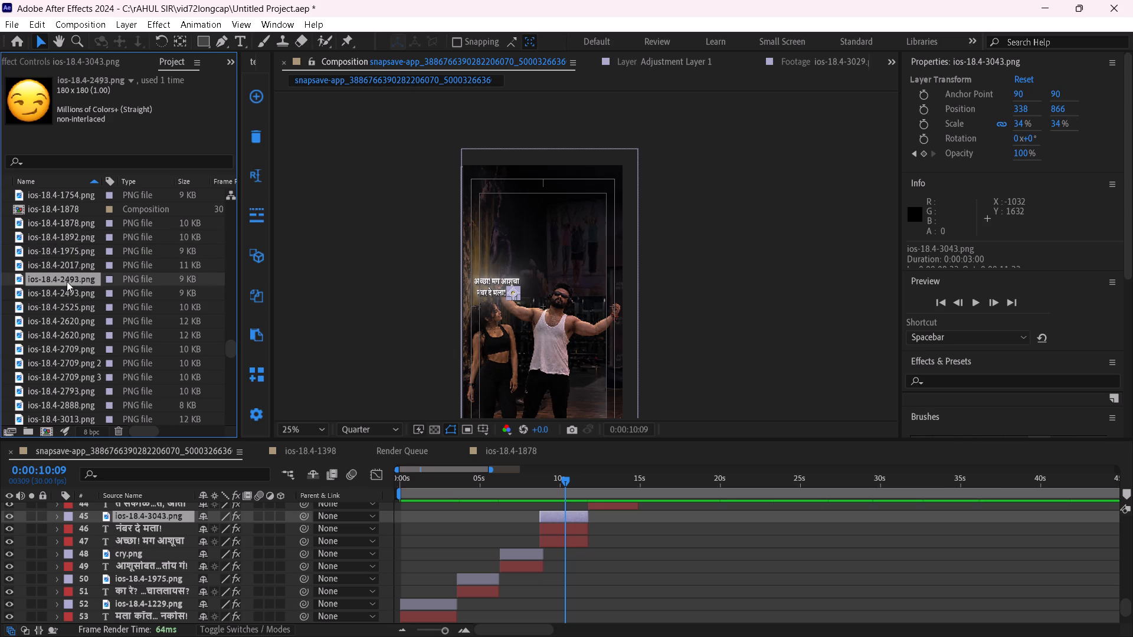
pyautogui.keyDown('alt'); pyautogui.moveTo(70, 281); pyautogui.dragTo(566, 513); pyautogui.keyUp('alt')
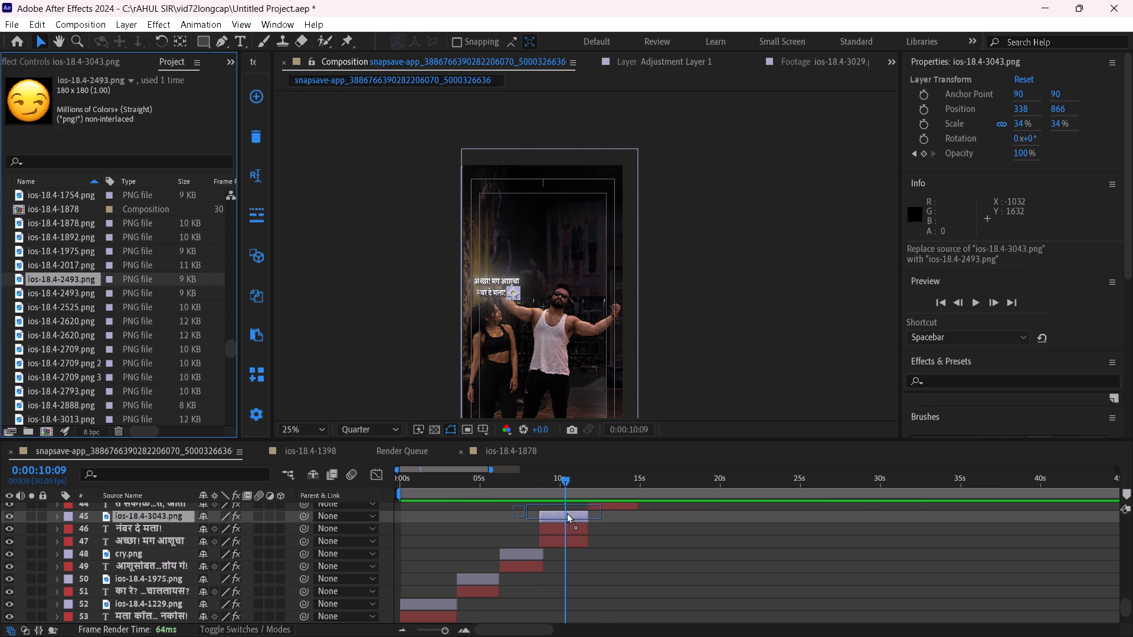
pyautogui.keyDown('alt'); pyautogui.moveTo(566, 513); pyautogui.dragTo(563, 514); pyautogui.keyUp('alt')
# Shift layers 45 to 47 together about 8 frames later to start at the cry.png layer's end, and extend their ends past 12 s.
pyautogui.keyDown('shift'); pyautogui.click(568, 539); pyautogui.keyUp('shift')
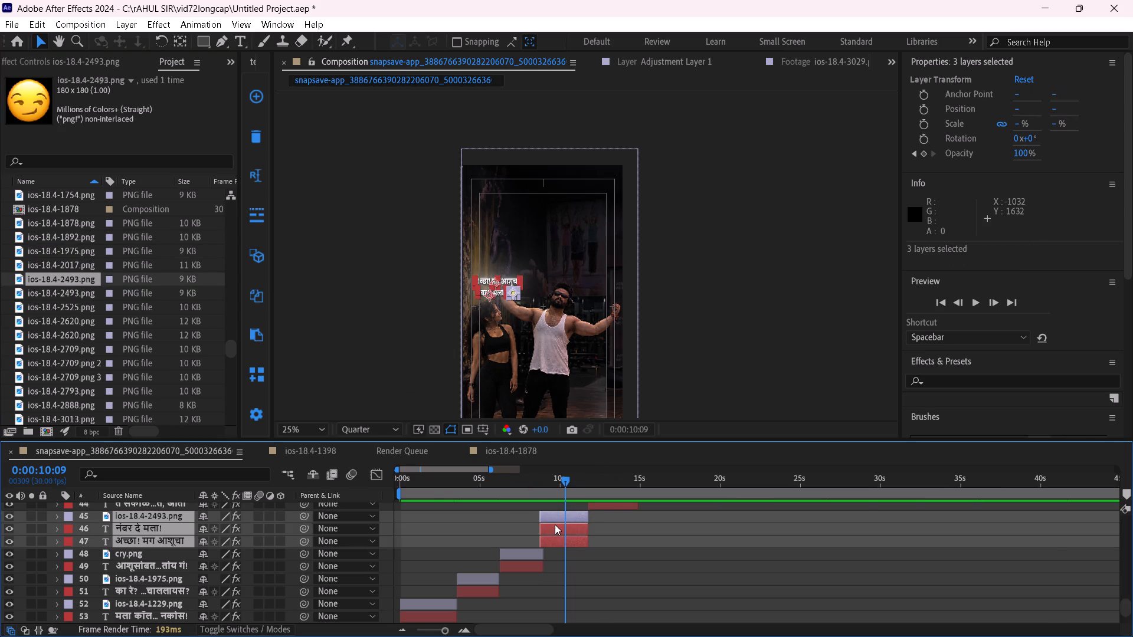
pyautogui.moveTo(555, 524); pyautogui.dragTo(559, 530)
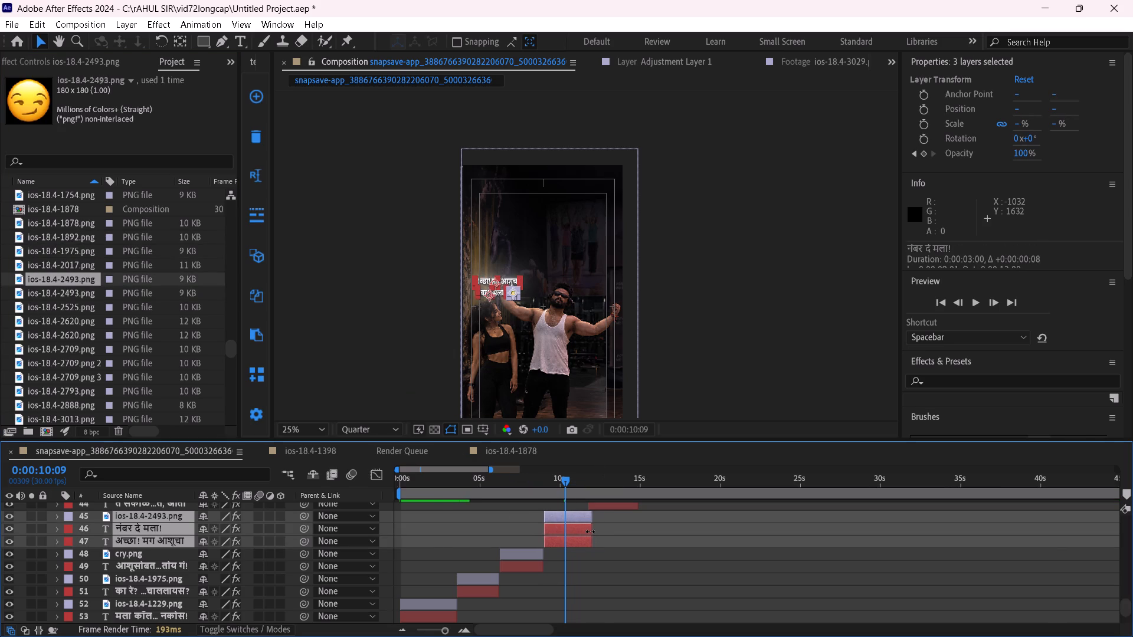
pyautogui.moveTo(590, 531); pyautogui.dragTo(587, 531)
pyautogui.moveTo(587, 531); pyautogui.dragTo(593, 535)
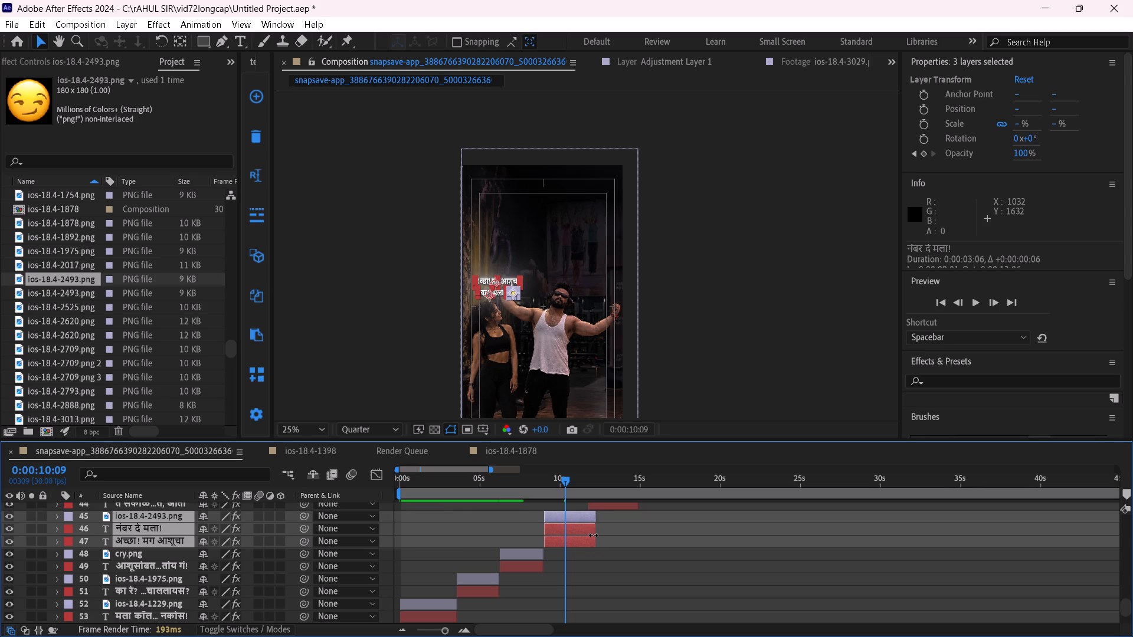
pyautogui.moveTo(593, 535); pyautogui.dragTo(597, 537)
pyautogui.click(619, 535)
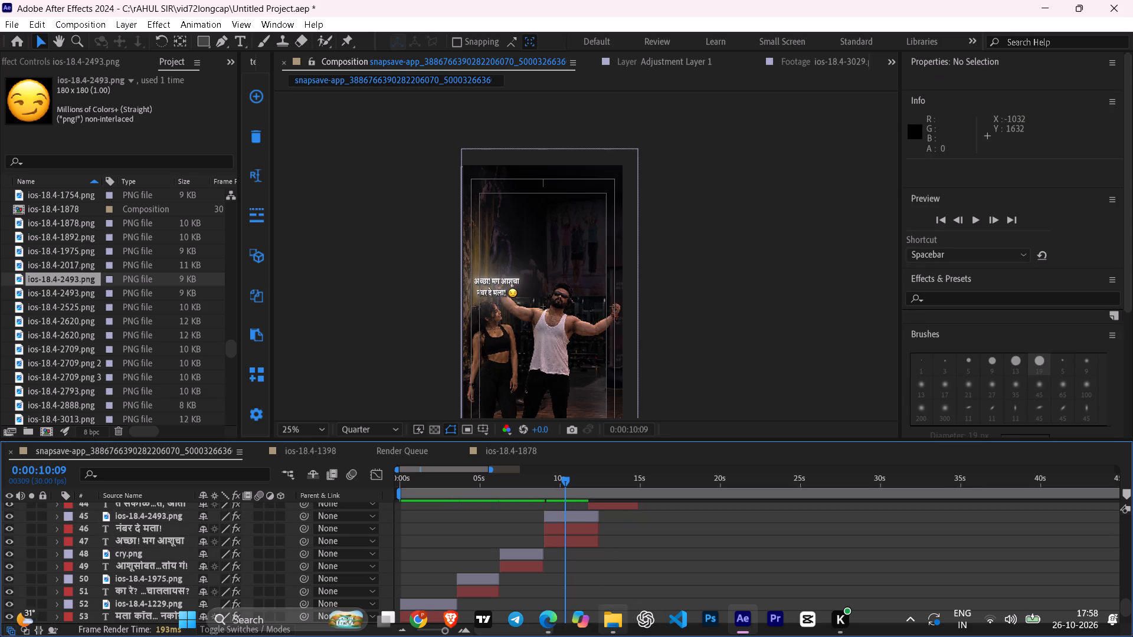
# Scrub from about 0:00:05:13 to 0:00:10:26 to check the captions and emojis on the retimed layers.
pyautogui.moveTo(479, 478); pyautogui.dragTo(490, 482)
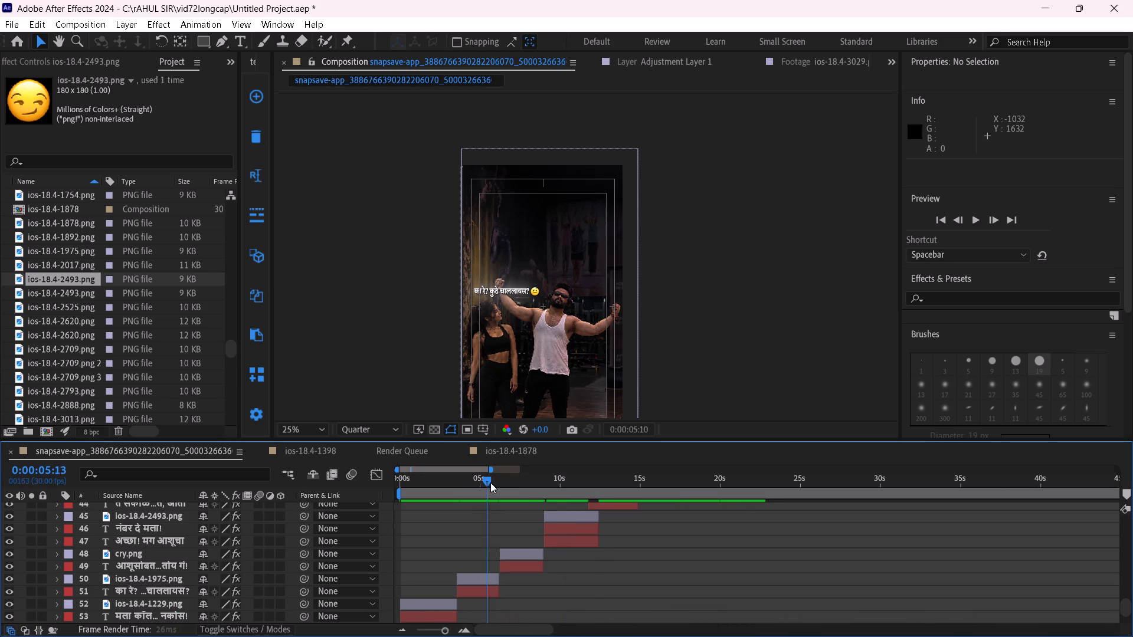
pyautogui.moveTo(490, 482); pyautogui.dragTo(566, 514)
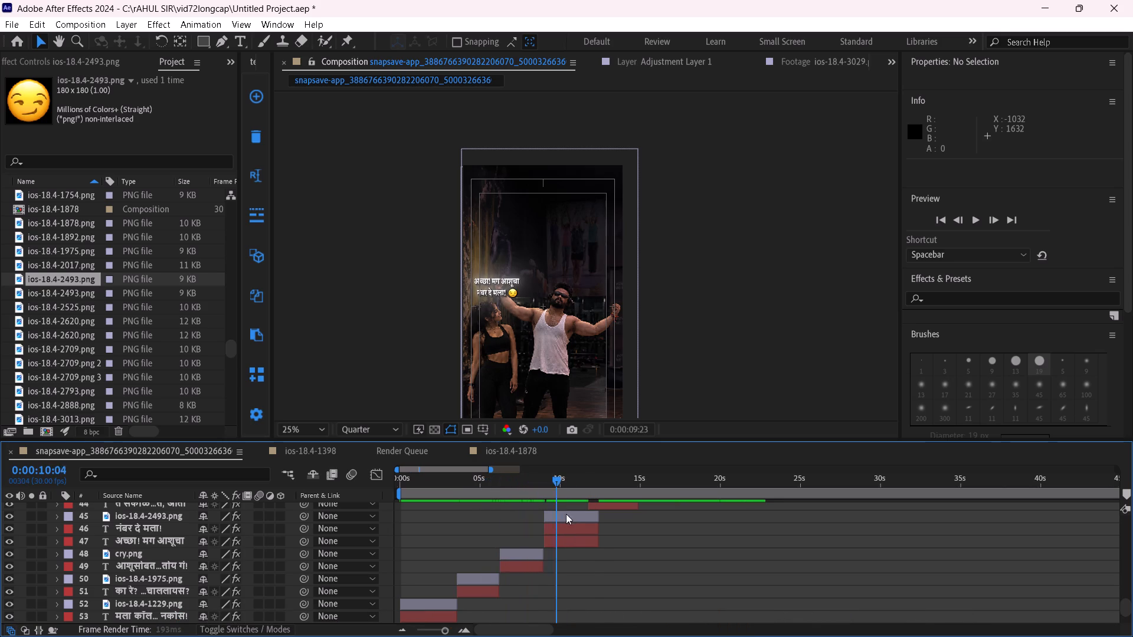
pyautogui.moveTo(566, 514); pyautogui.dragTo(574, 521)
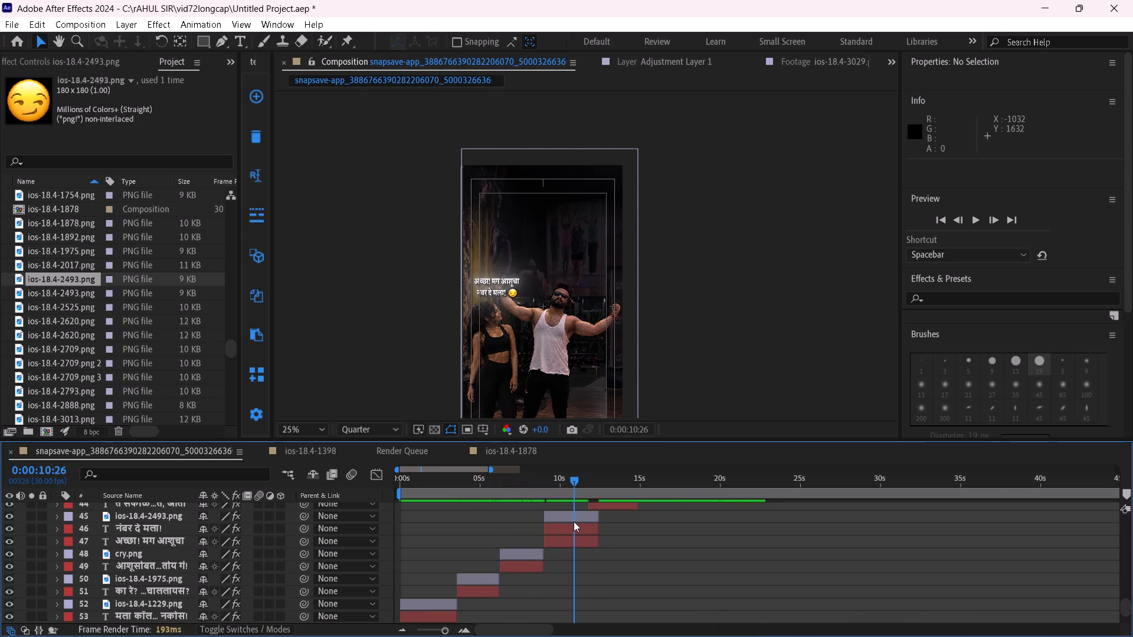
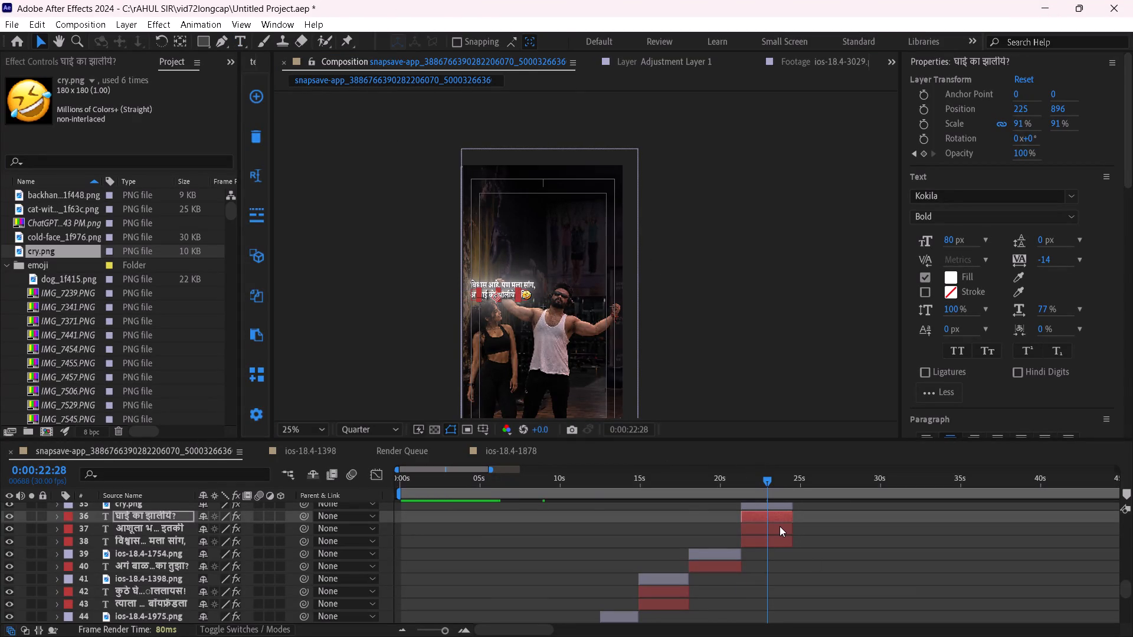
# Raise the first caption line (layer 38) to Y position 779 and the second line (layer 37) to Y position 835.
pyautogui.click(777, 537)
pyautogui.moveTo(1063, 113); pyautogui.dragTo(1036, 109)
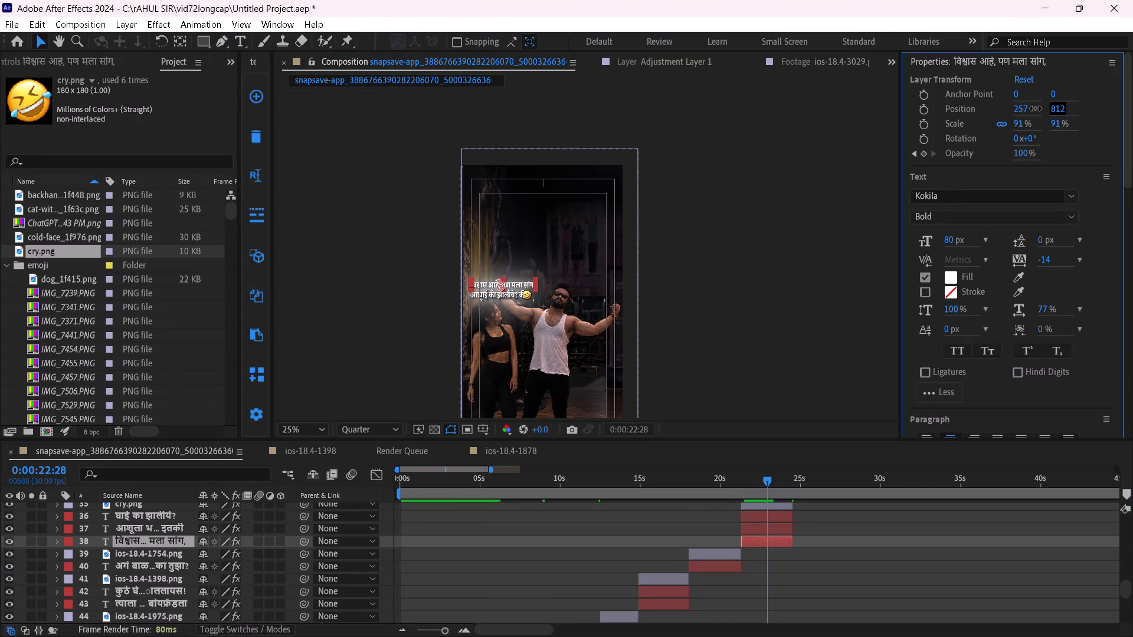
pyautogui.moveTo(1036, 109); pyautogui.dragTo(1023, 110)
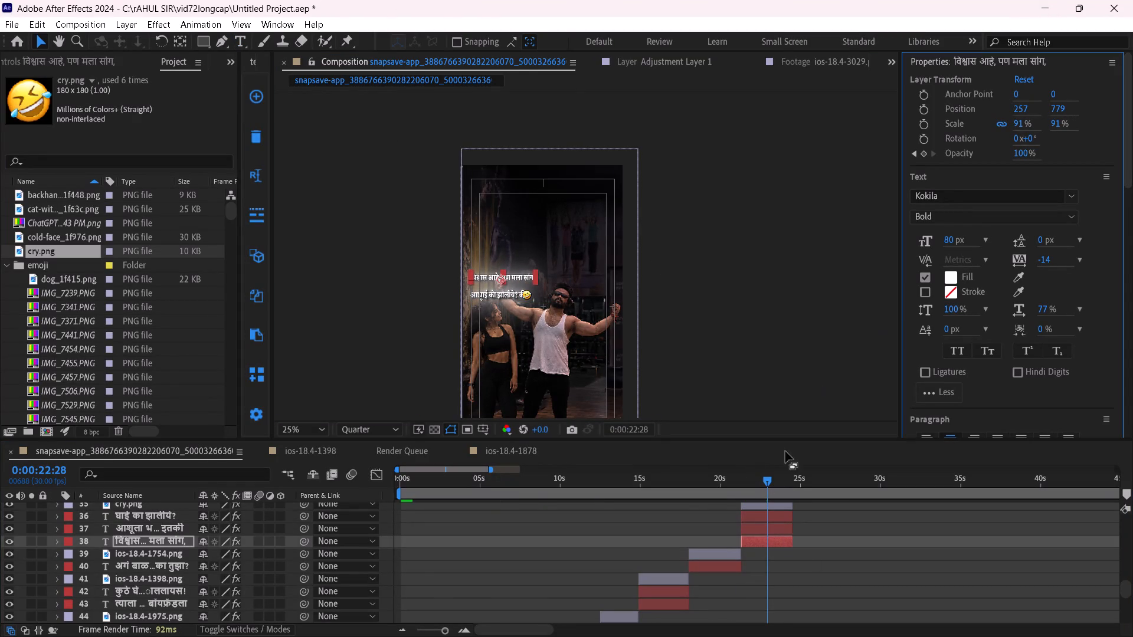
pyautogui.click(774, 528)
pyautogui.moveTo(1059, 109); pyautogui.dragTo(1038, 111)
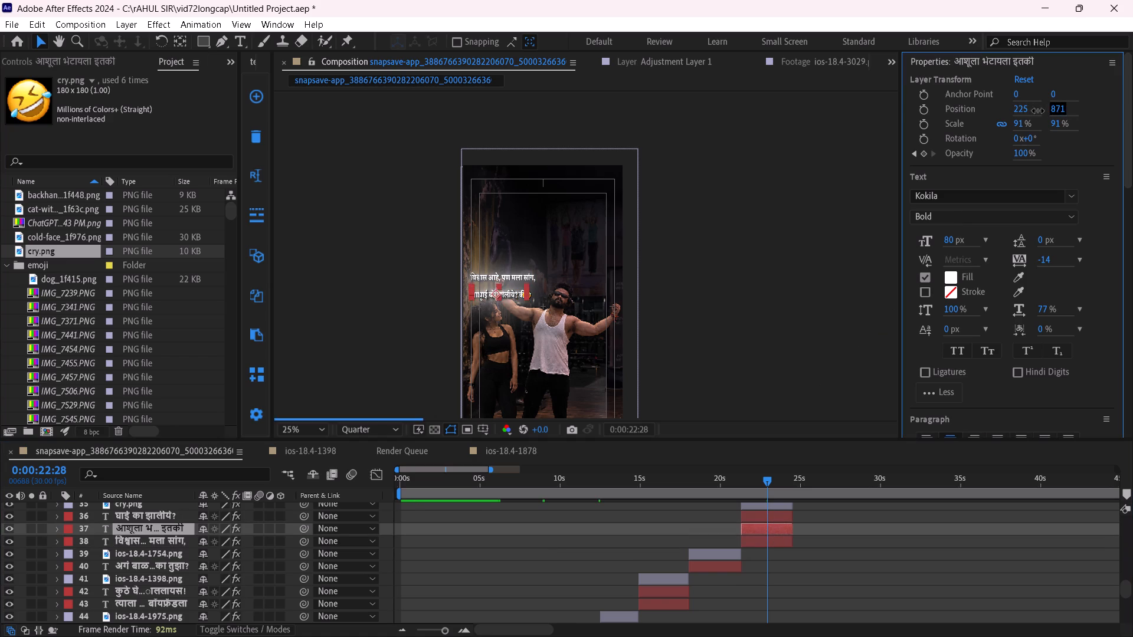
pyautogui.moveTo(1038, 111); pyautogui.dragTo(1015, 99)
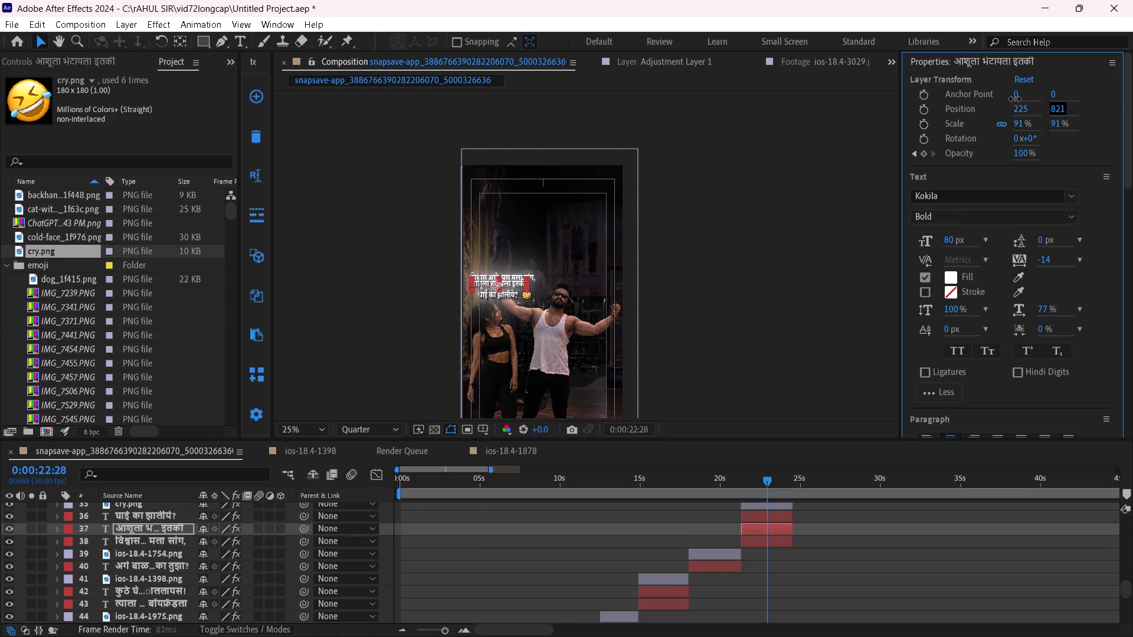
pyautogui.moveTo(1015, 99); pyautogui.dragTo(1019, 100)
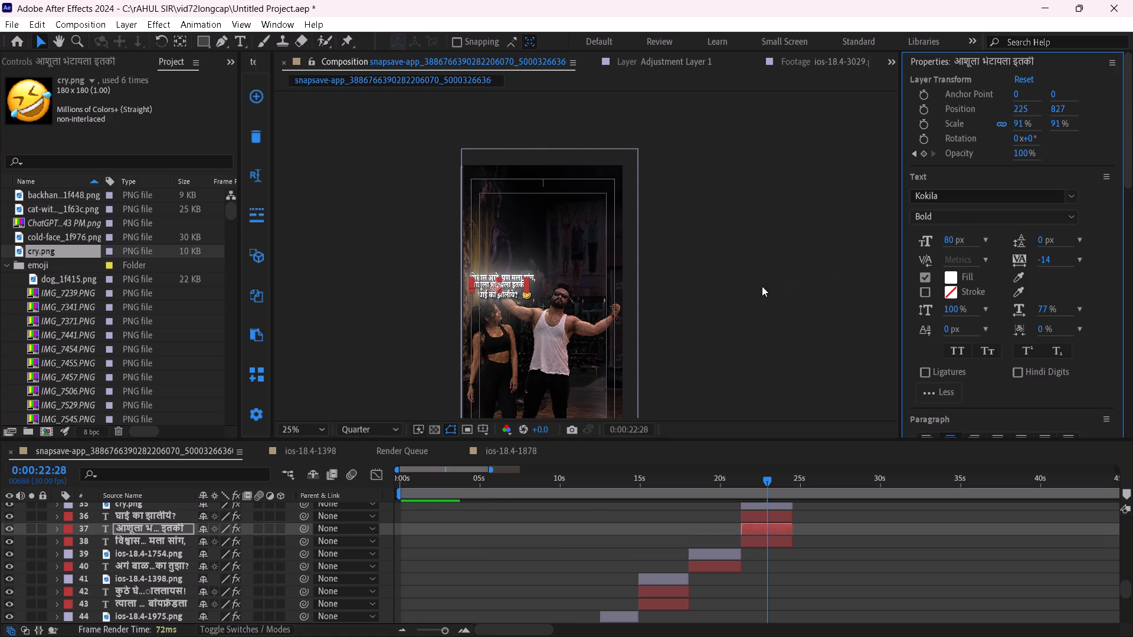
pyautogui.click(731, 342)
pyautogui.click(787, 528)
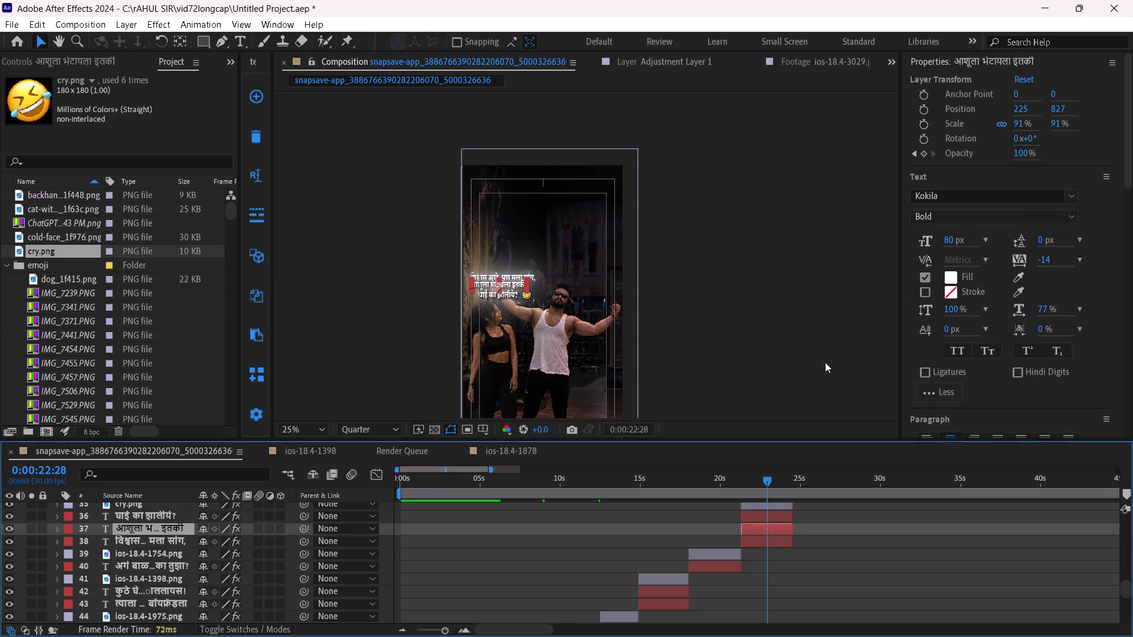
pyautogui.moveTo(1062, 113); pyautogui.dragTo(1073, 111)
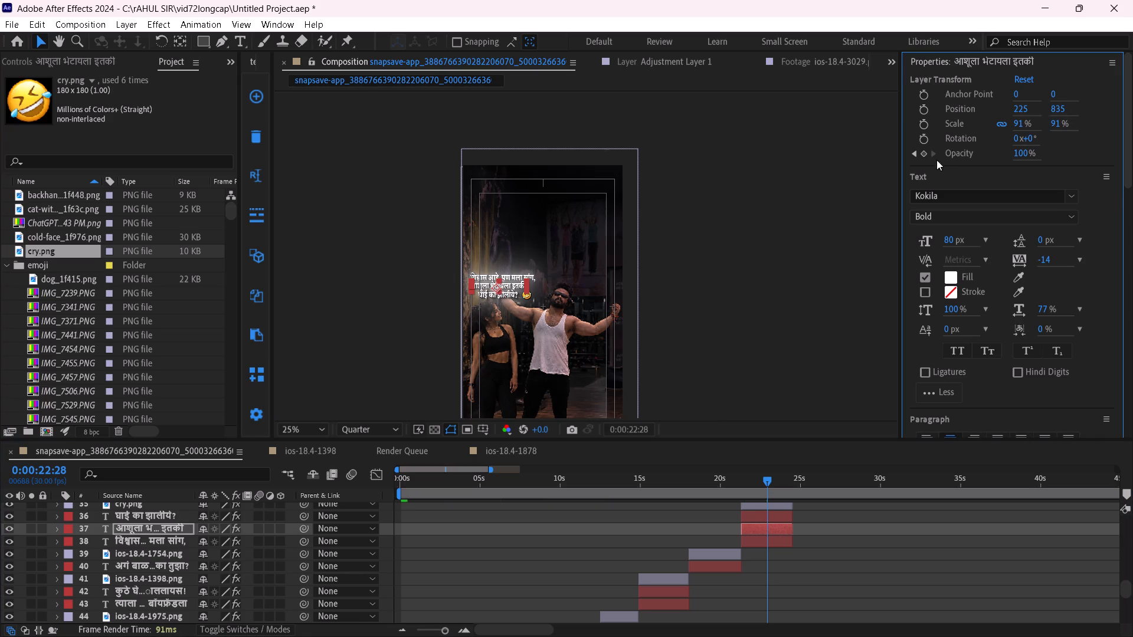
pyautogui.click(824, 218)
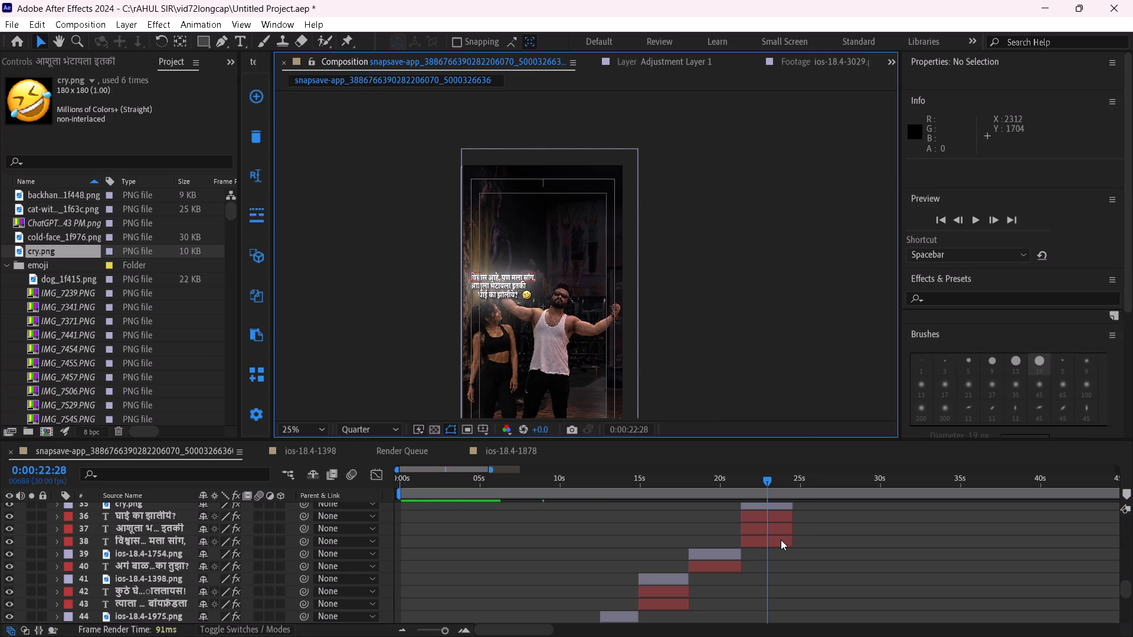
# Fine-tune the first caption line (layer 38) to position 242, 772 above the second line.
pyautogui.click(781, 540)
pyautogui.moveTo(1060, 106); pyautogui.dragTo(1049, 110)
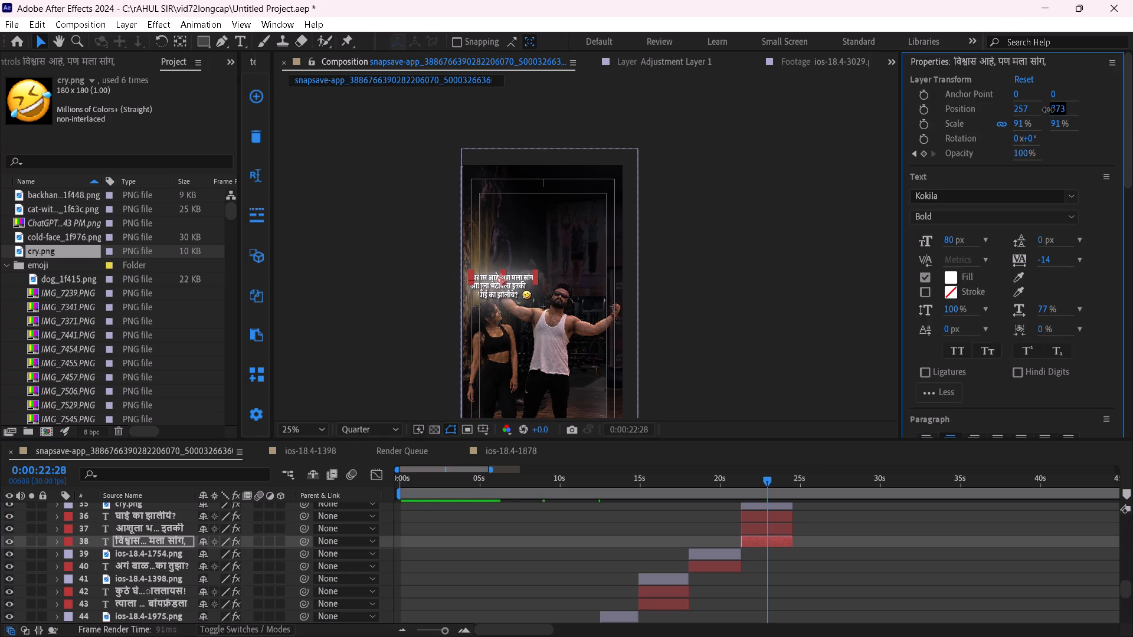
pyautogui.moveTo(1049, 110); pyautogui.dragTo(1046, 110)
pyautogui.moveTo(1021, 109); pyautogui.dragTo(1007, 115)
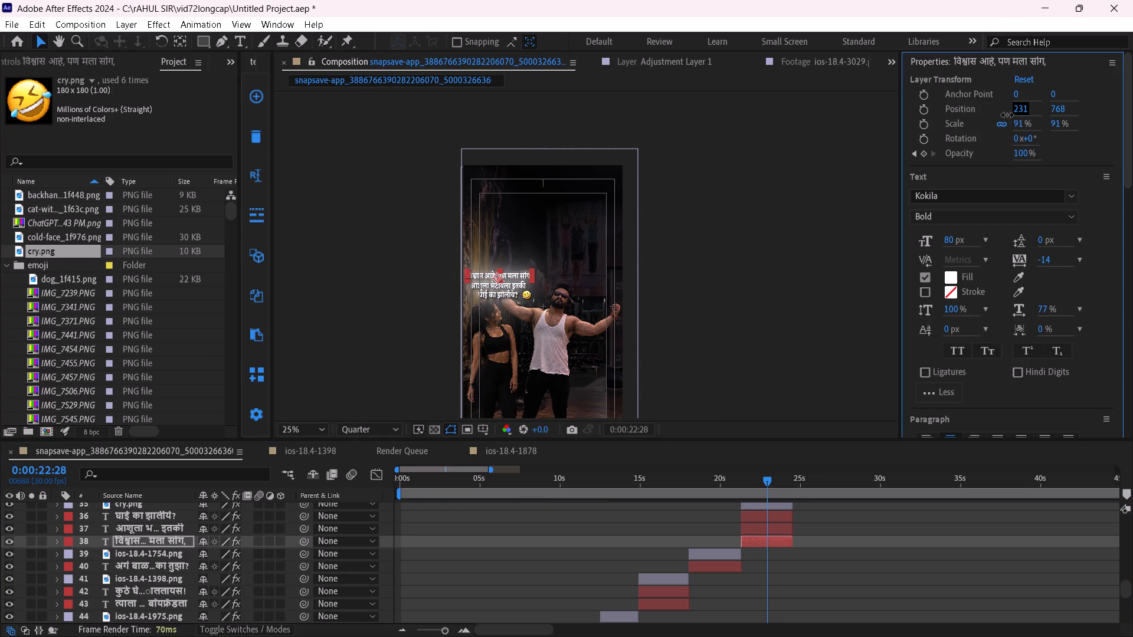
pyautogui.moveTo(1007, 115); pyautogui.dragTo(1011, 113)
pyautogui.moveTo(1059, 108); pyautogui.dragTo(1061, 107)
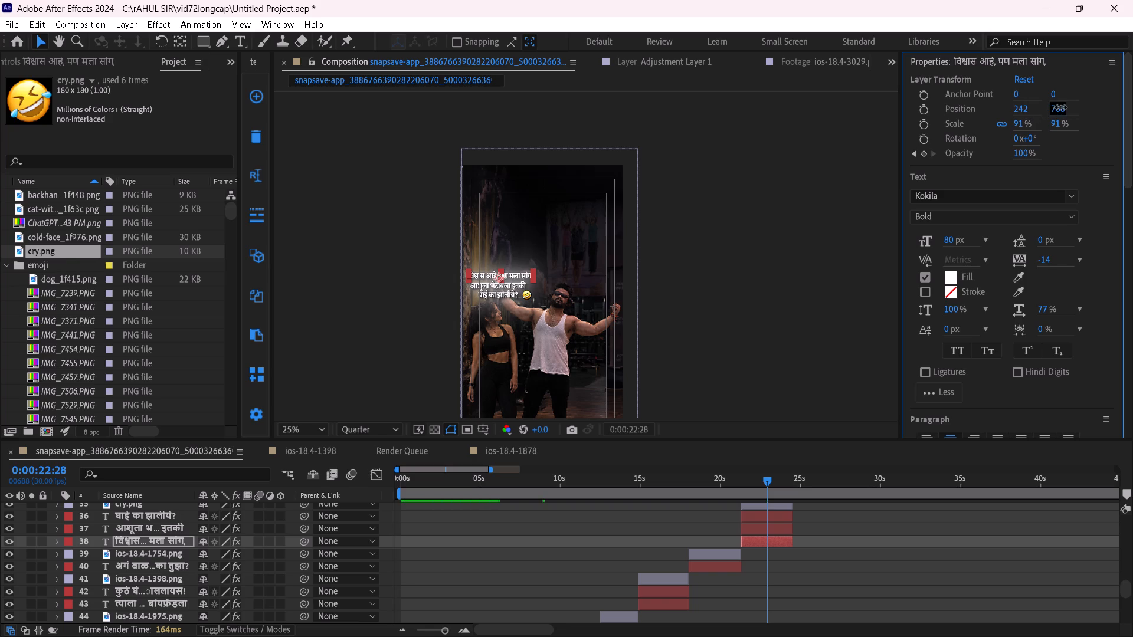
pyautogui.moveTo(1061, 107); pyautogui.dragTo(1070, 102)
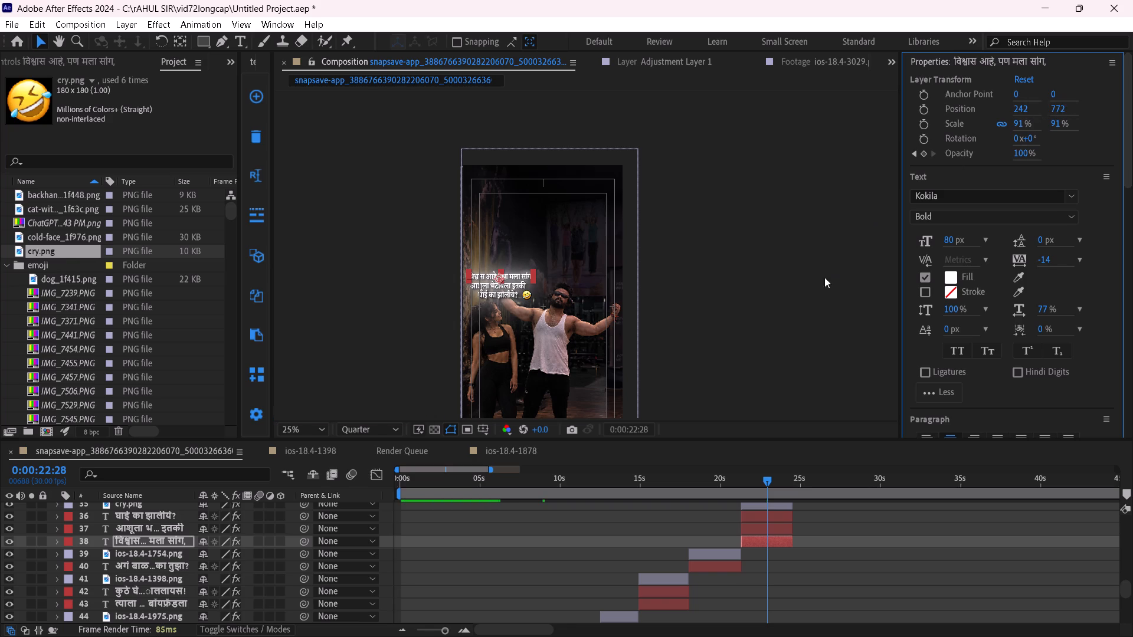
pyautogui.click(794, 293)
# Move the third caption line (layer 36) and the cry.png emoji about 28 px left together, and nudge the line alone slightly right.
pyautogui.click(758, 523)
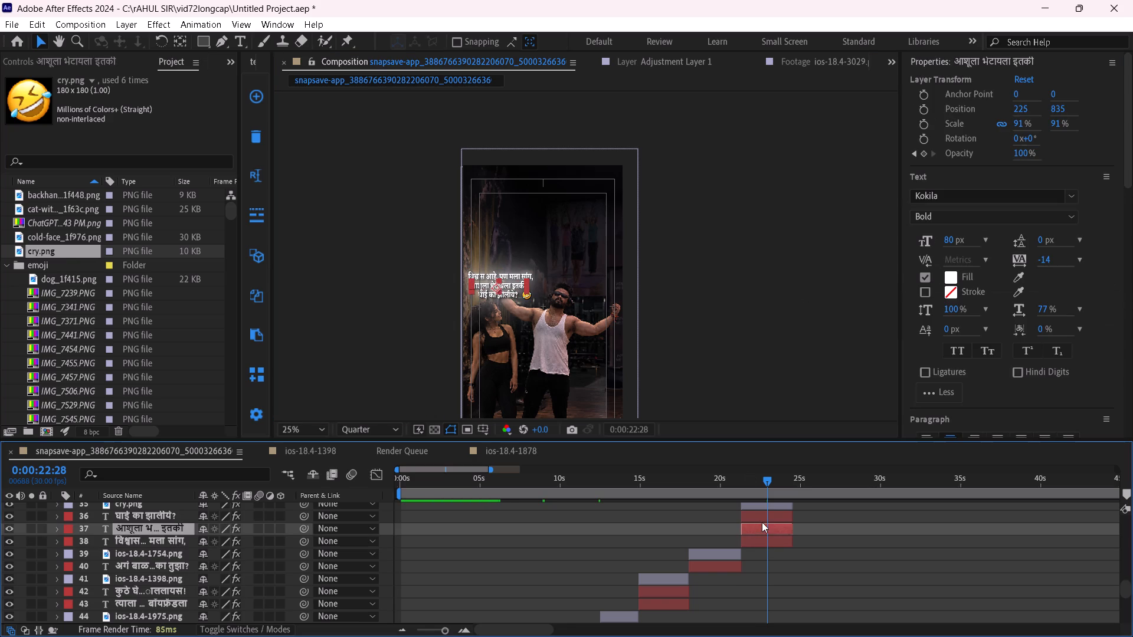
pyautogui.click(764, 520)
pyautogui.keyDown('shift'); pyautogui.click(775, 504); pyautogui.keyUp('shift')
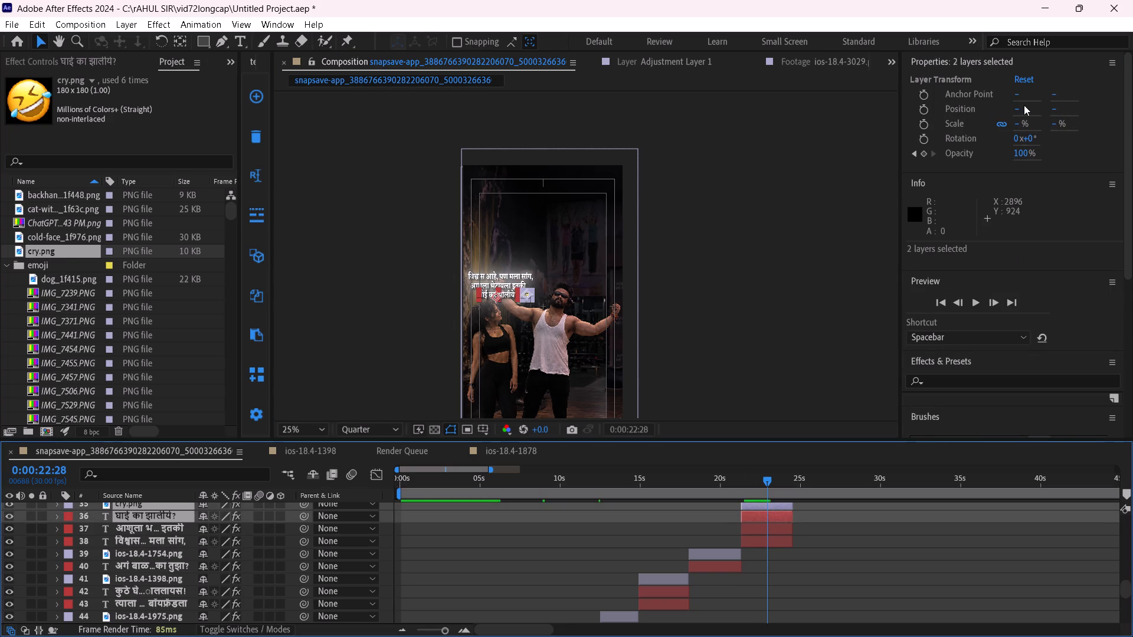
pyautogui.moveTo(1017, 107); pyautogui.dragTo(998, 111)
pyautogui.click(703, 294)
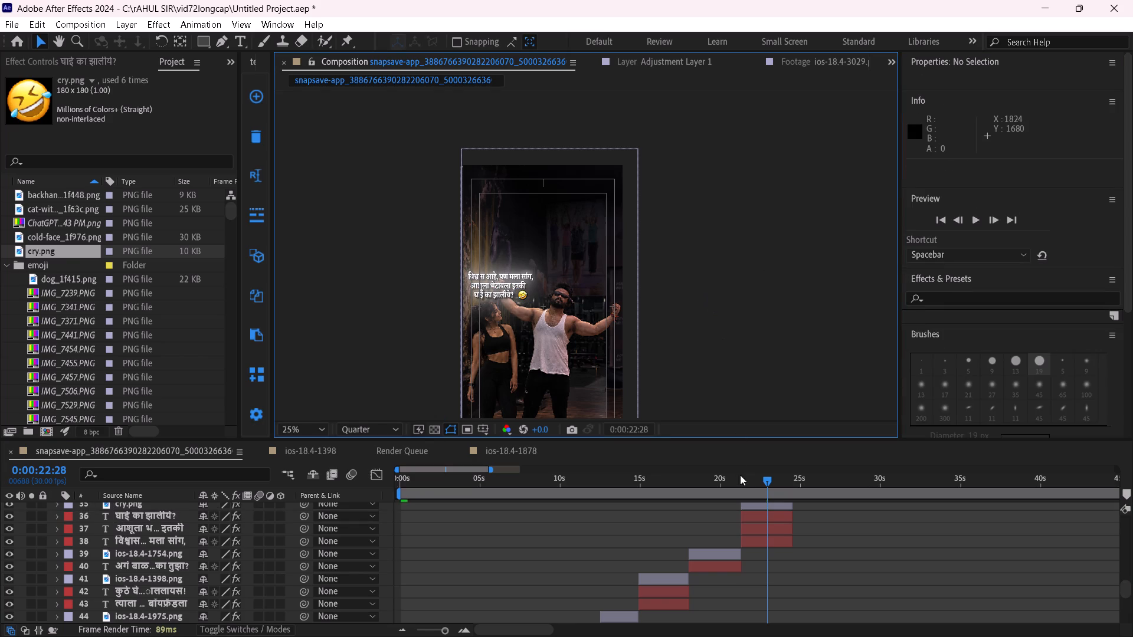
pyautogui.click(787, 517)
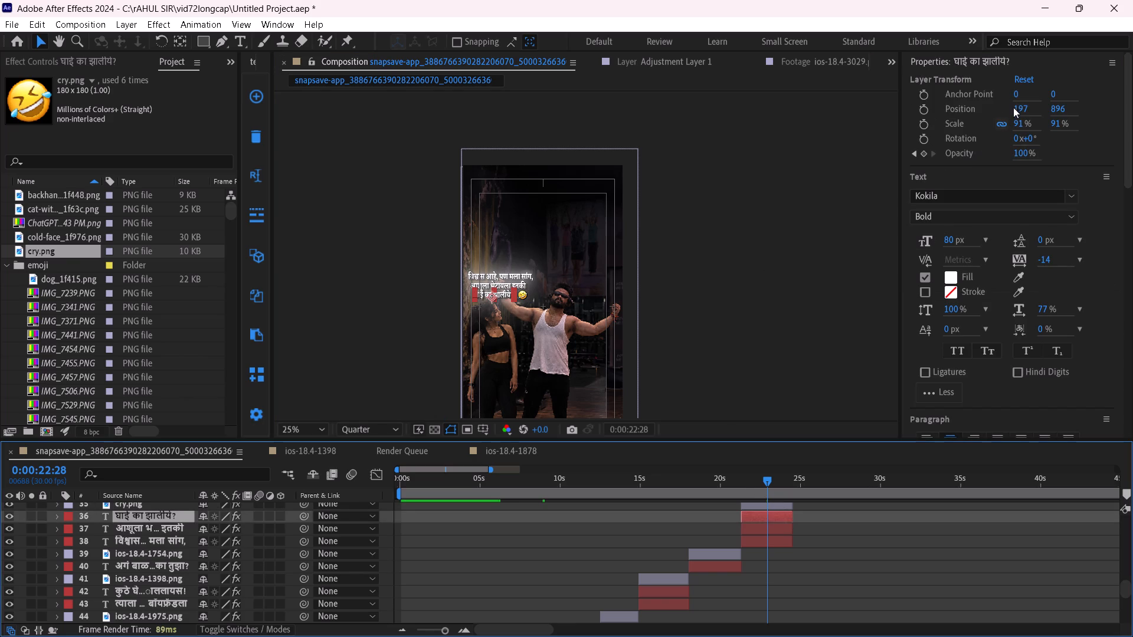
pyautogui.moveTo(1019, 103); pyautogui.dragTo(1034, 109)
pyautogui.click(806, 238)
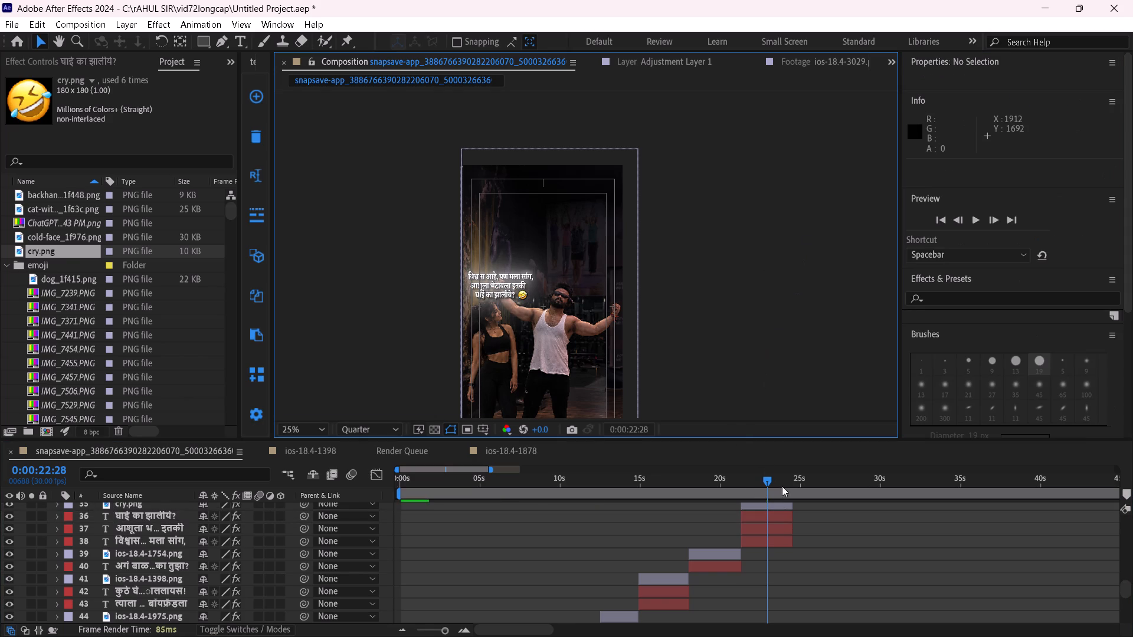
# Lower the third caption line (layer 36) and the cry.png emoji slightly together, bringing the emoji to Y position 888.
pyautogui.scroll(1, 779, 523)
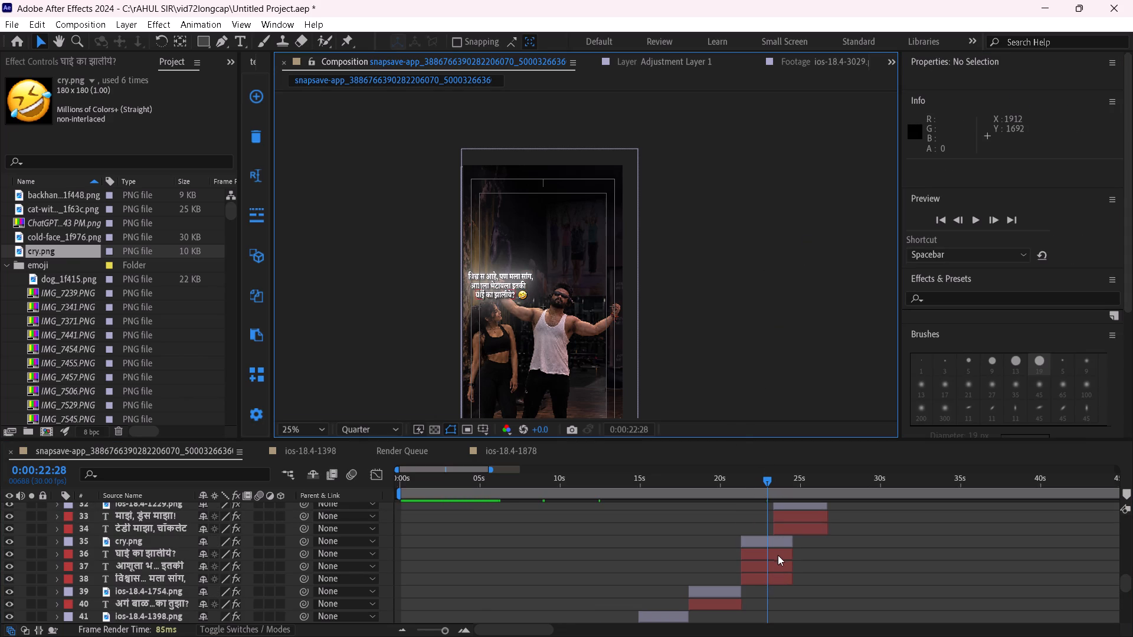
pyautogui.click(780, 550)
pyautogui.keyDown('shift'); pyautogui.click(781, 545); pyautogui.keyUp('shift')
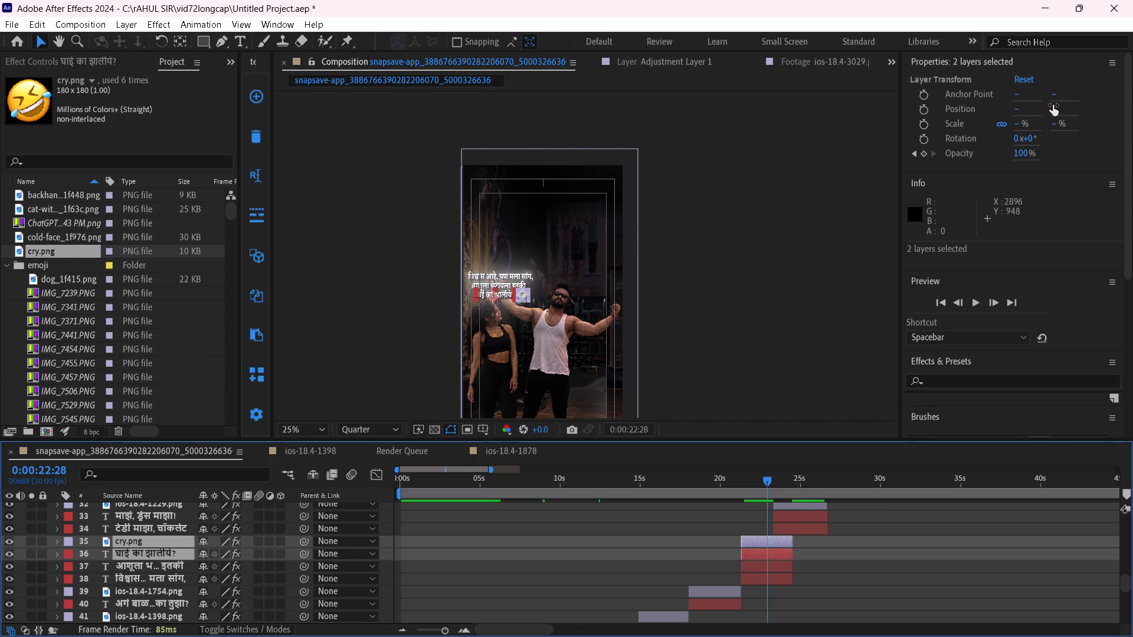
pyautogui.moveTo(1053, 105); pyautogui.dragTo(1061, 104)
pyautogui.click(837, 203)
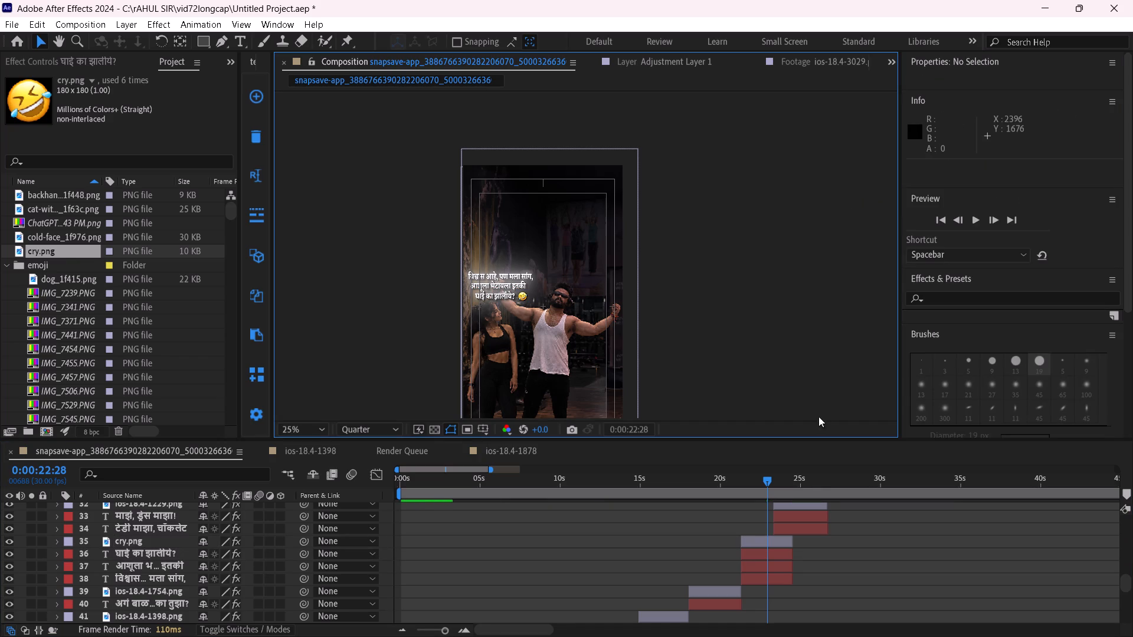
# Move the cry.png emoji on layer 35 closer to the caption by setting its X position to 389.
pyautogui.click(771, 543)
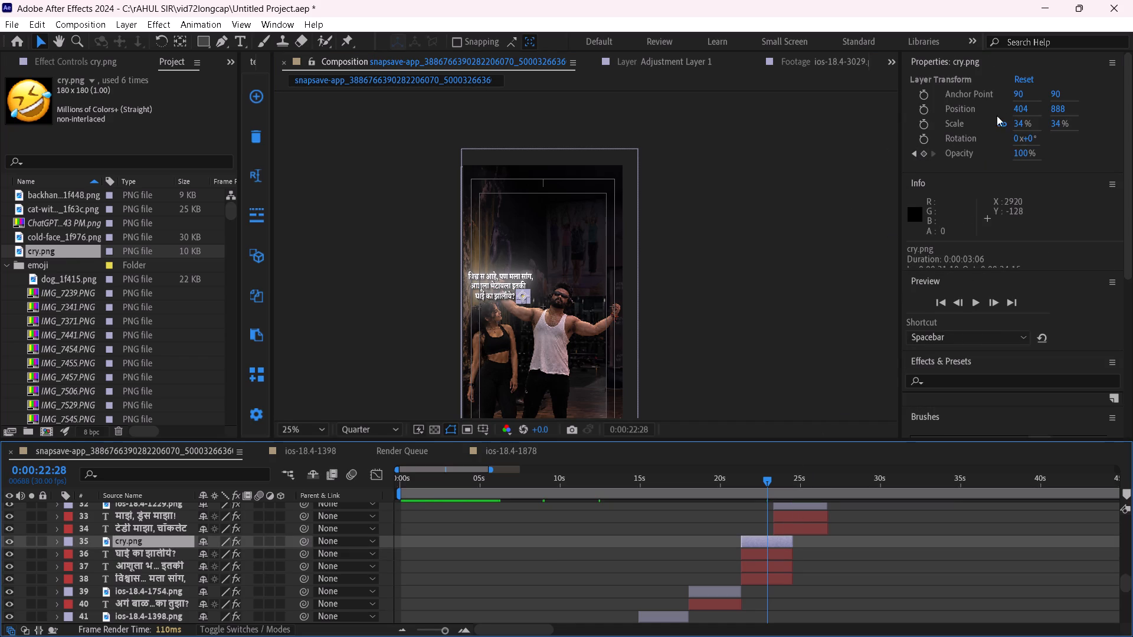
pyautogui.moveTo(1023, 109); pyautogui.dragTo(1008, 108)
pyautogui.click(780, 277)
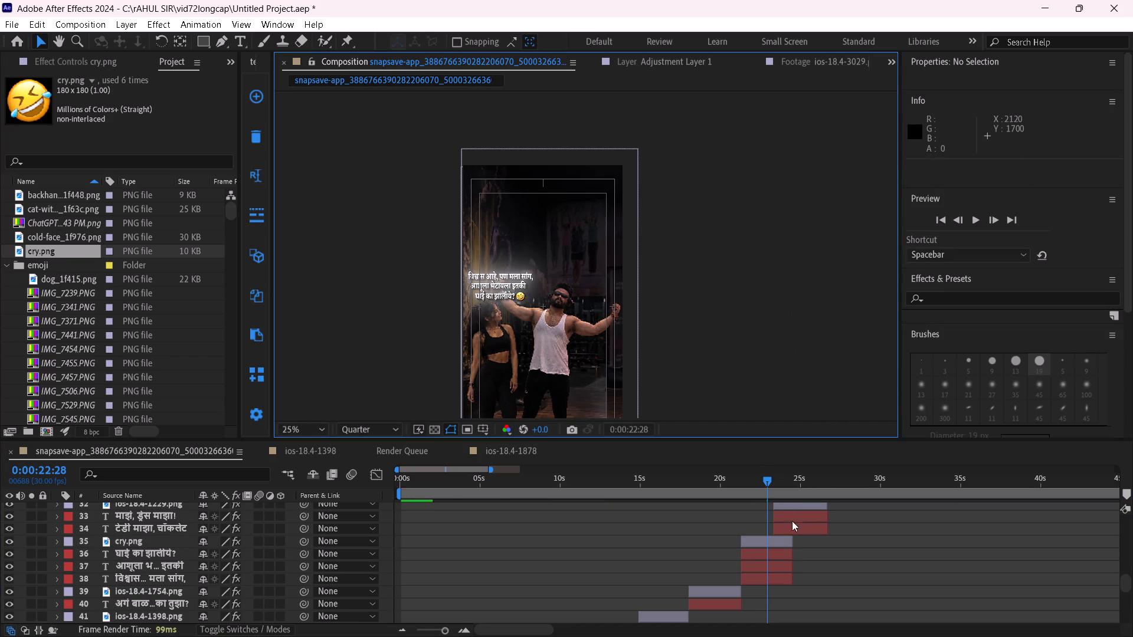
# Find the smirking emoji ios-18.4-2493.png among the project's images and use it to replace the cry.png source of layer 35.
pyautogui.click(783, 543)
pyautogui.scroll(-3, 109, 343)
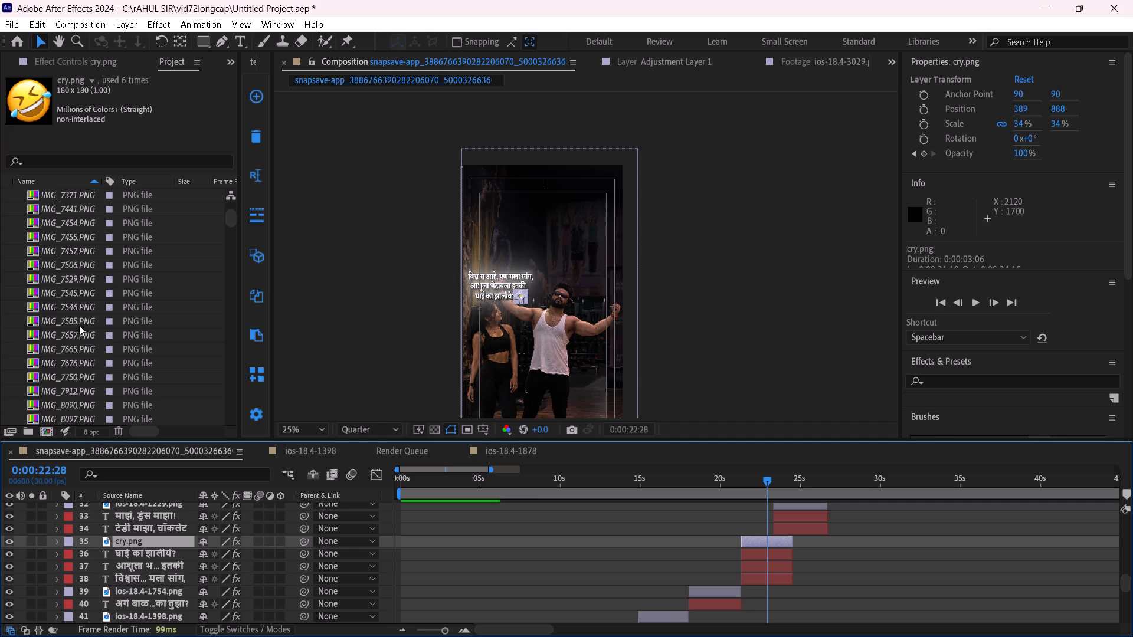
pyautogui.scroll(-20, 70, 317)
pyautogui.scroll(-7, 70, 317)
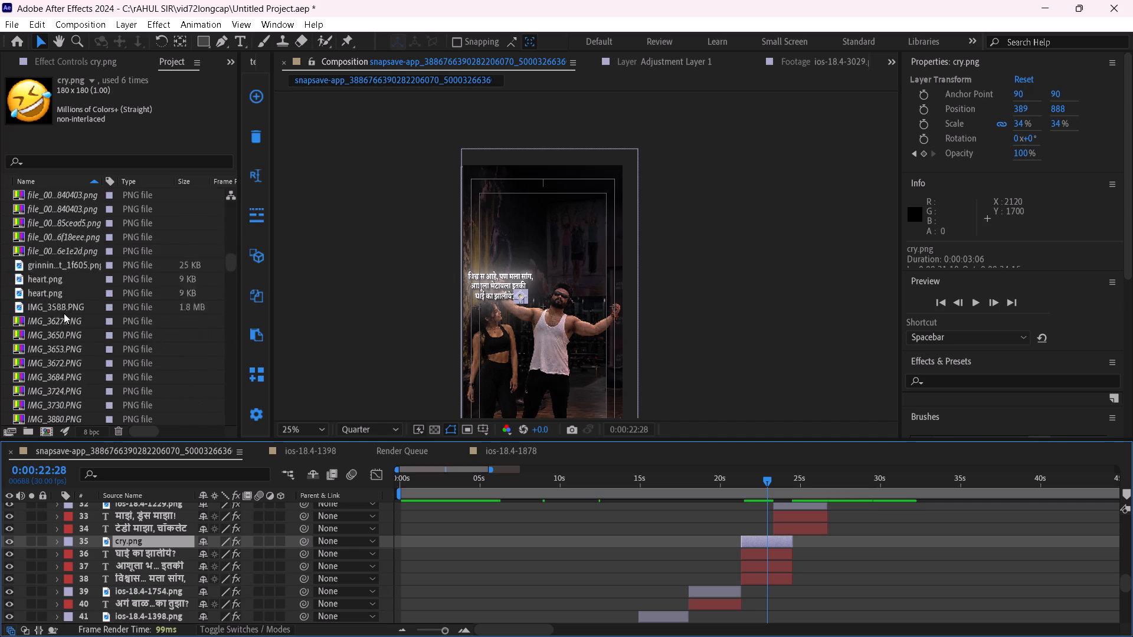
pyautogui.scroll(-20, 64, 313)
pyautogui.click(55, 292)
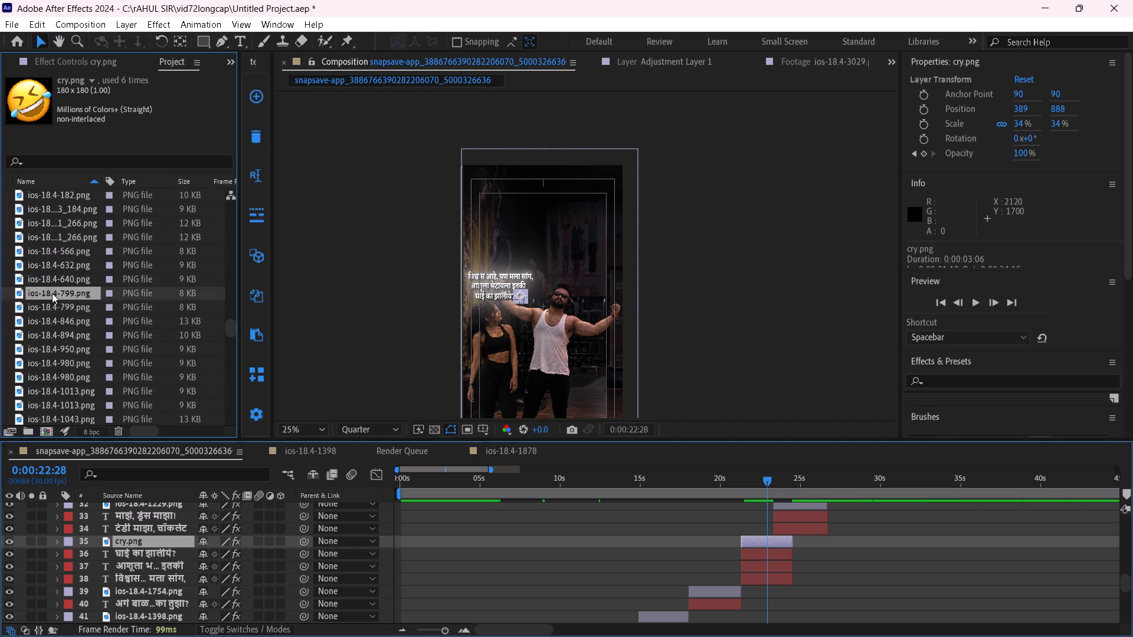
pyautogui.scroll(-8, 55, 311)
pyautogui.click(49, 278)
pyautogui.click(57, 301)
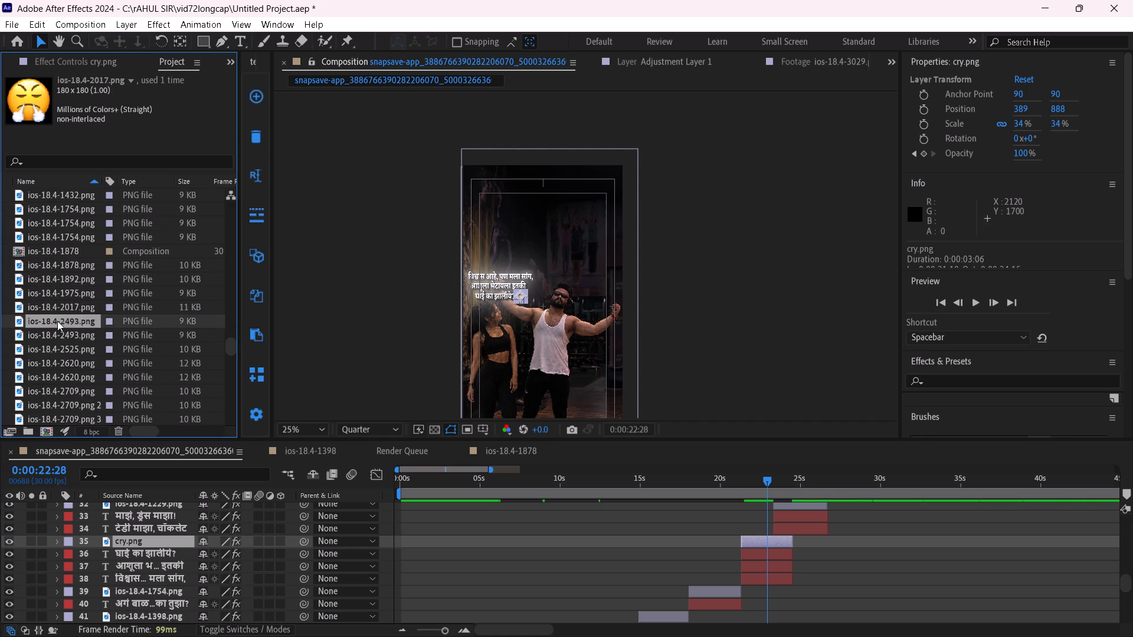
pyautogui.click(57, 321)
pyautogui.keyDown('alt'); pyautogui.moveTo(73, 319); pyautogui.dragTo(771, 534); pyautogui.keyUp('alt')
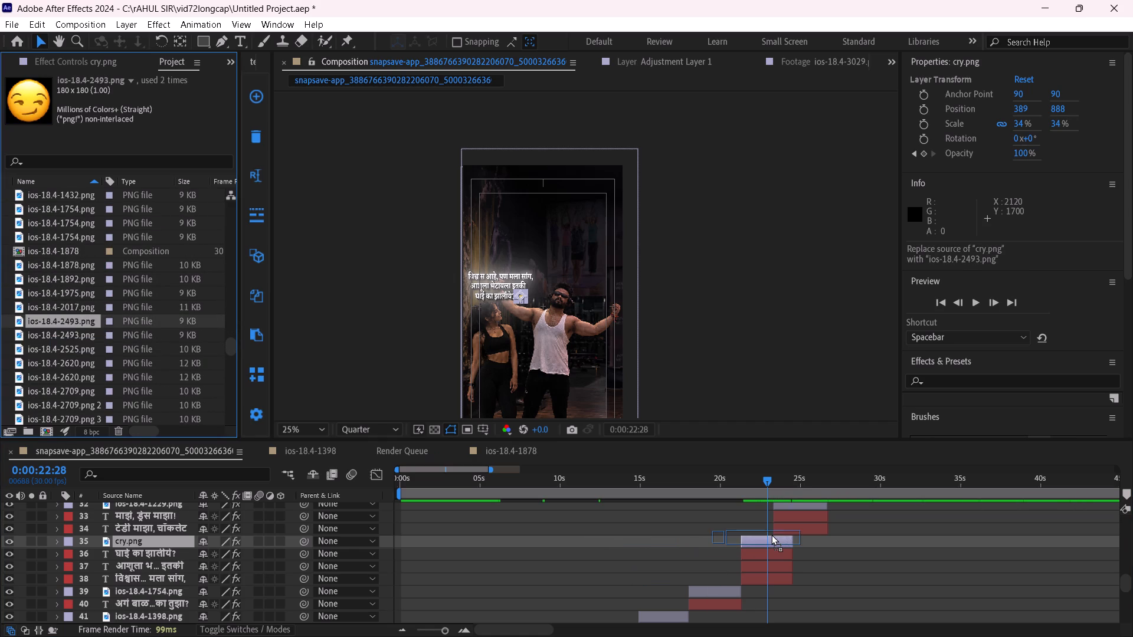
pyautogui.keyDown('alt'); pyautogui.moveTo(771, 534); pyautogui.dragTo(772, 538); pyautogui.keyUp('alt')
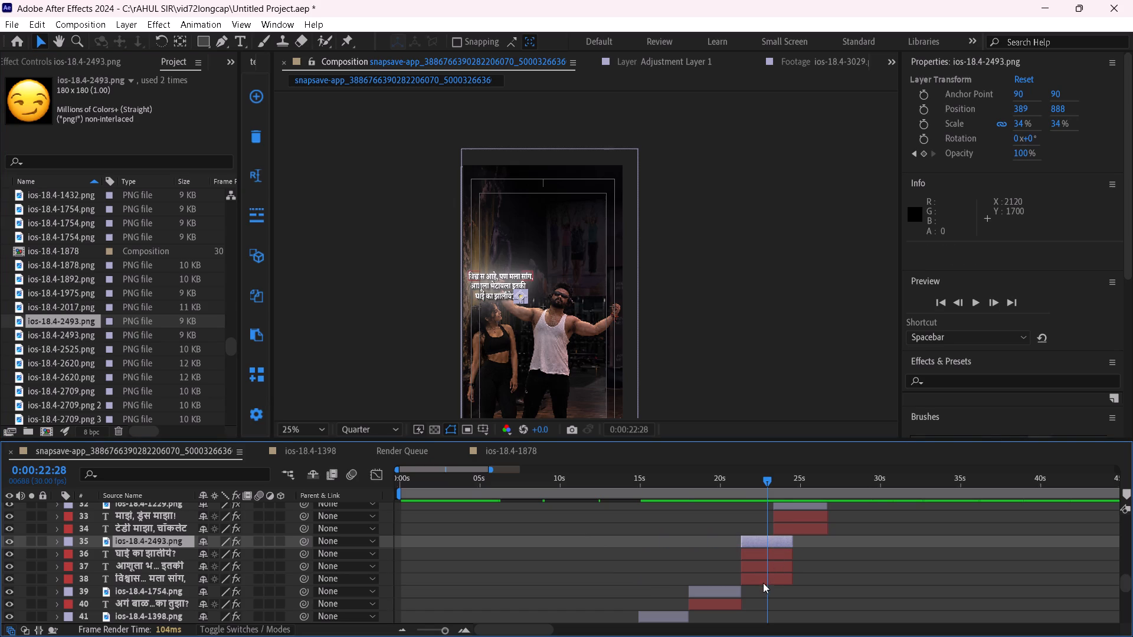
# Extend the ends of layers 35 to 38 together by about 19 frames, to a duration of about 0:00:03:25.
pyautogui.keyDown('shift'); pyautogui.click(767, 578); pyautogui.keyUp('shift')
pyautogui.click(792, 548)
pyautogui.click(785, 544)
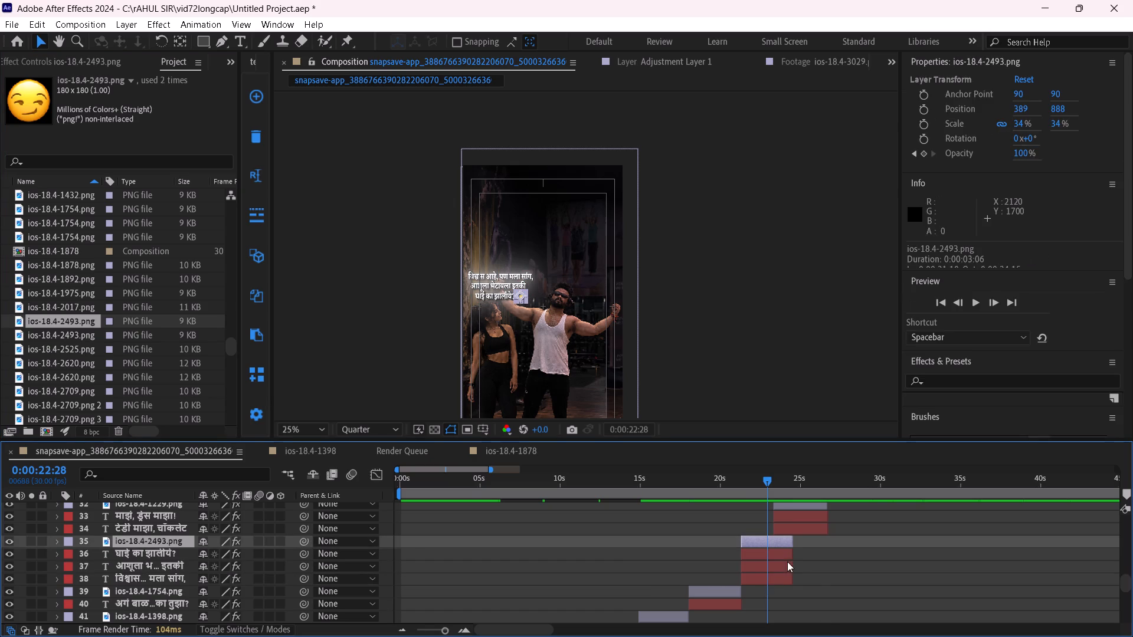
pyautogui.keyDown('shift'); pyautogui.click(786, 576); pyautogui.keyUp('shift')
pyautogui.moveTo(795, 559); pyautogui.dragTo(805, 559)
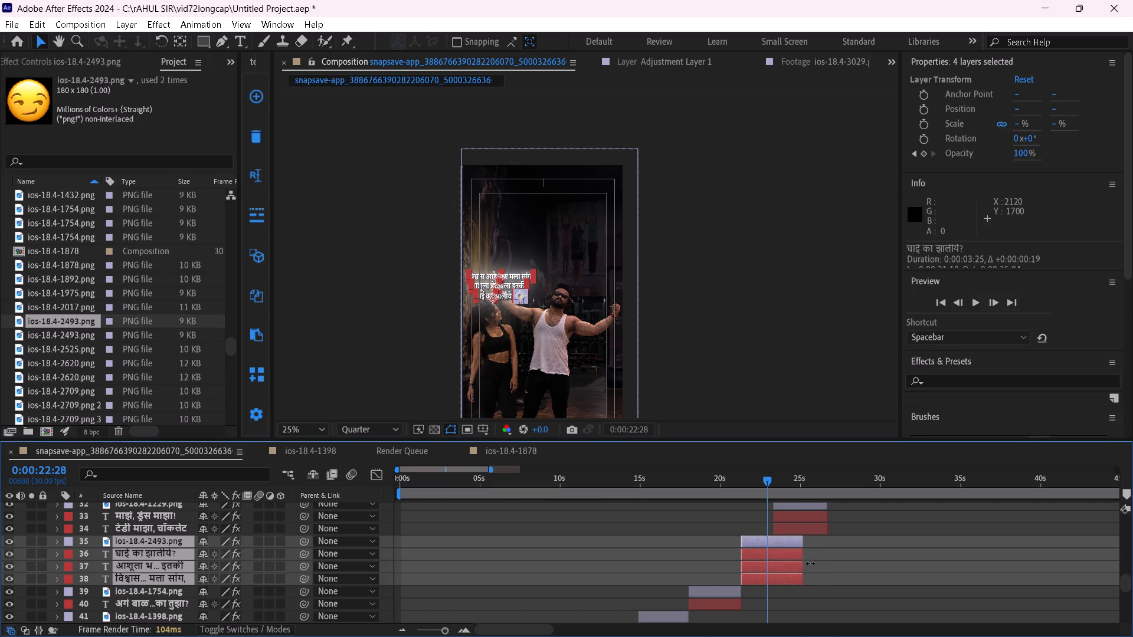
pyautogui.click(833, 570)
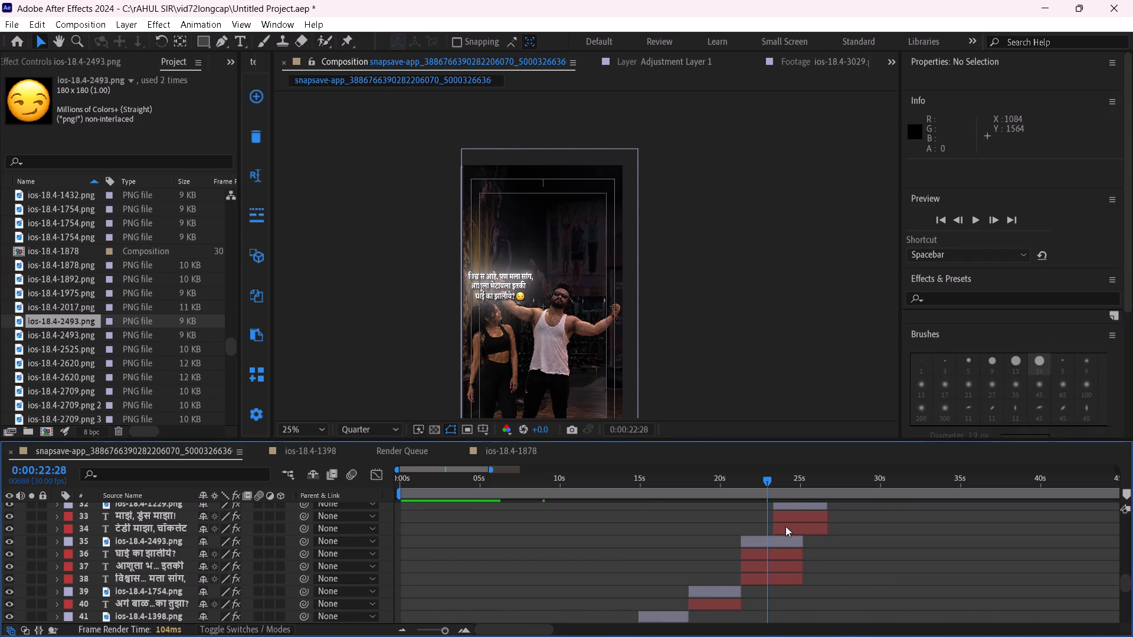
# Go to 0:00:26:00 to check the caption and emoji on layers 32 to 34.
pyautogui.scroll(1, 818, 569)
pyautogui.moveTo(774, 480); pyautogui.dragTo(817, 490)
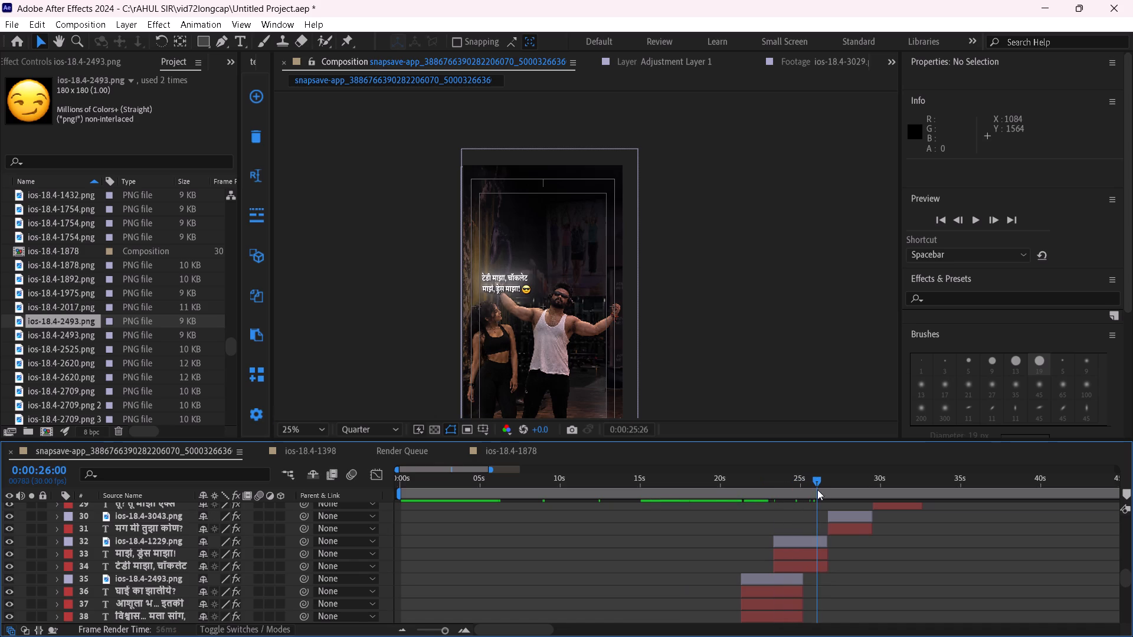
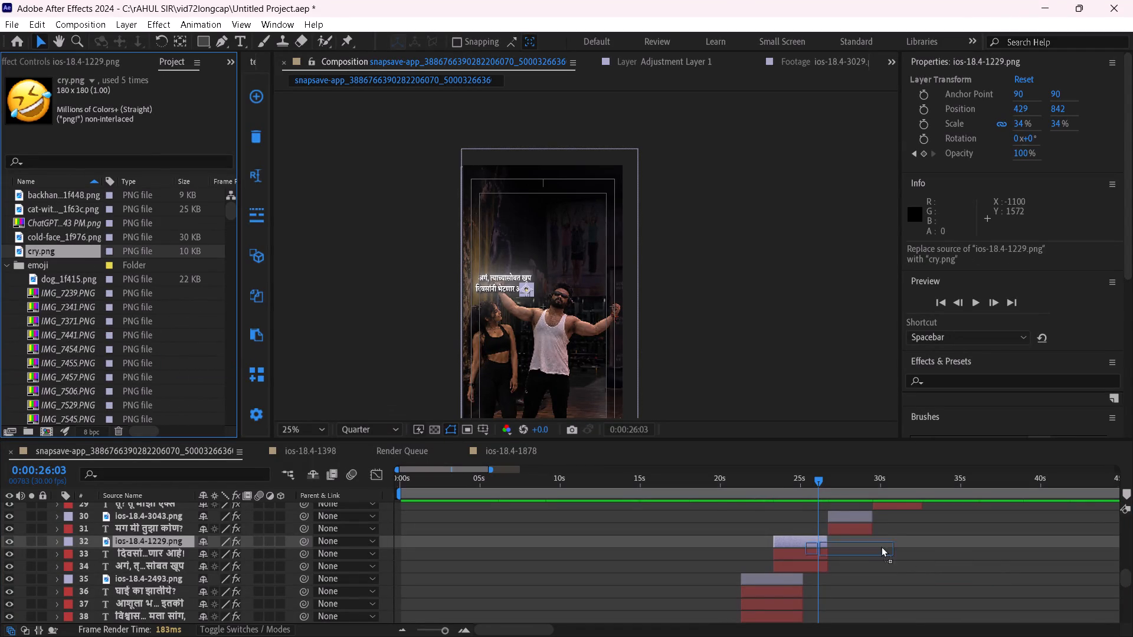
# Replace the emoji source of layer 32, ios-18.4-1229.png, with cry.png from the project.
pyautogui.keyDown('alt'); pyautogui.moveTo(881, 546); pyautogui.dragTo(859, 537); pyautogui.keyUp('alt')
# Move the caption lines and emoji of layers 32 to 34 together to the dark area just above the man's head.
pyautogui.keyDown('shift'); pyautogui.click(824, 570); pyautogui.keyUp('shift')
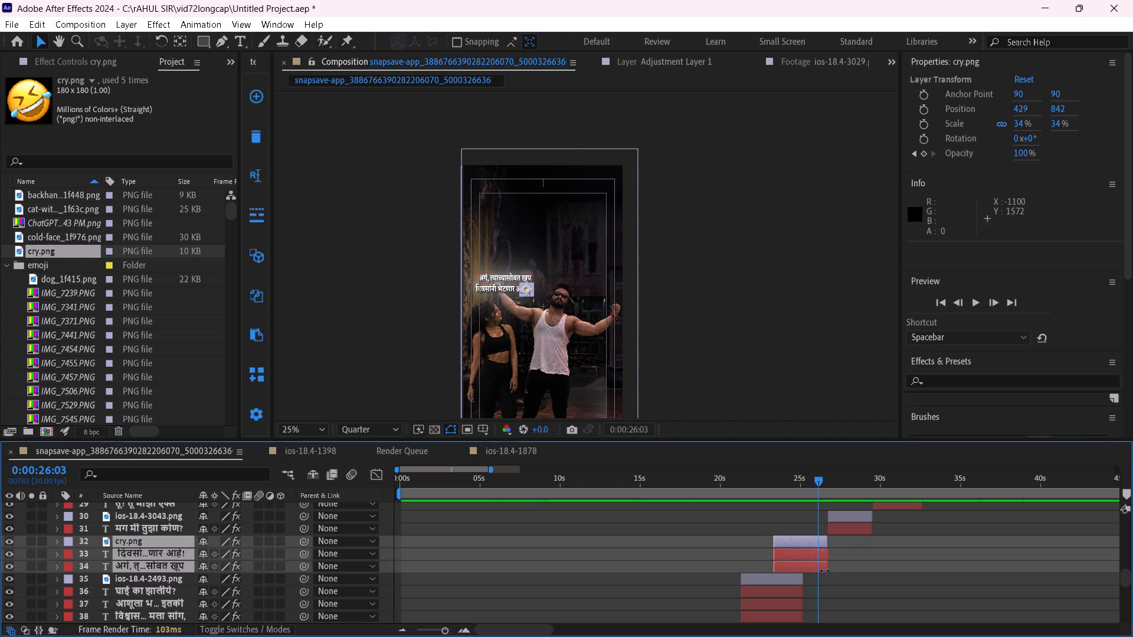
pyautogui.moveTo(512, 278); pyautogui.dragTo(522, 270)
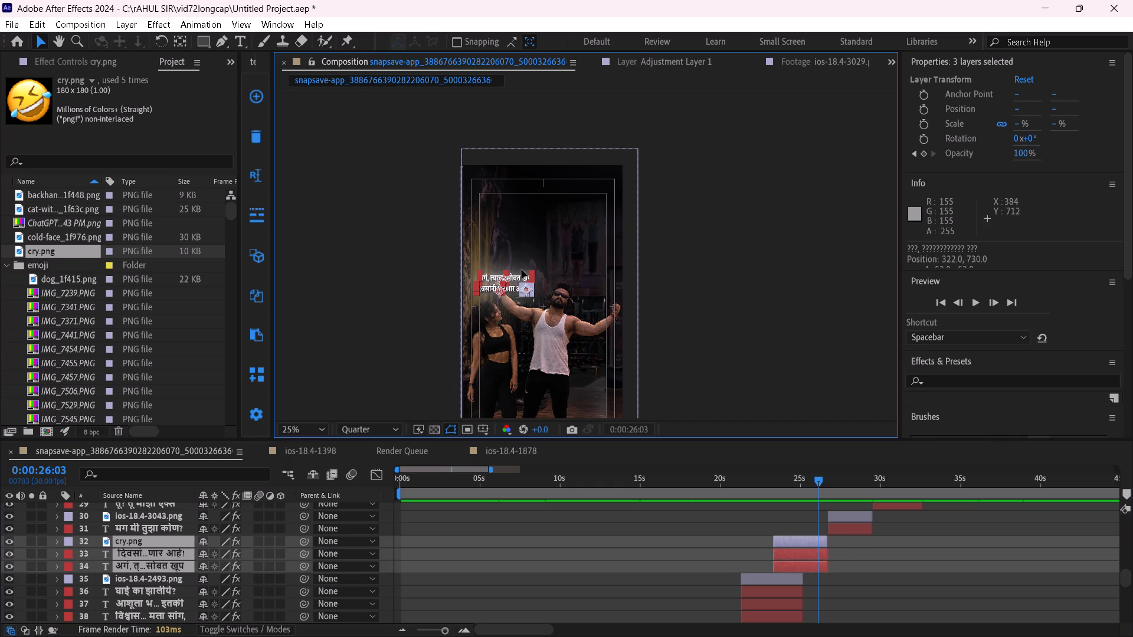
pyautogui.moveTo(522, 270); pyautogui.dragTo(570, 267)
pyautogui.moveTo(662, 311); pyautogui.dragTo(662, 320)
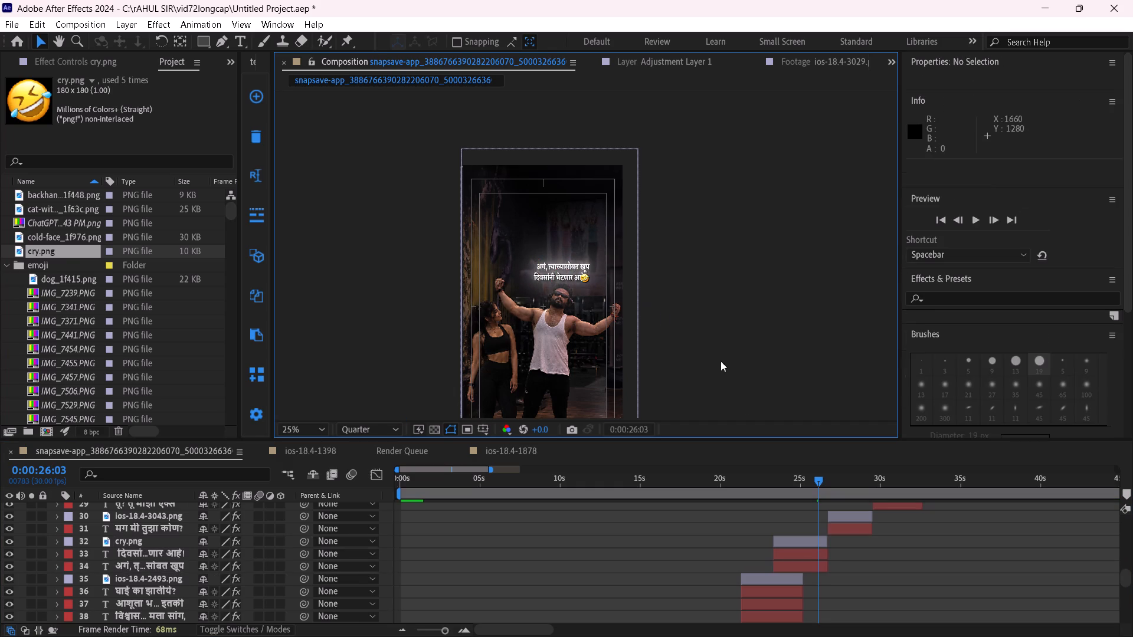
# Increase the X position of the cry.png emoji on layer 32 so it clears the end of the lower caption line.
pyautogui.click(802, 544)
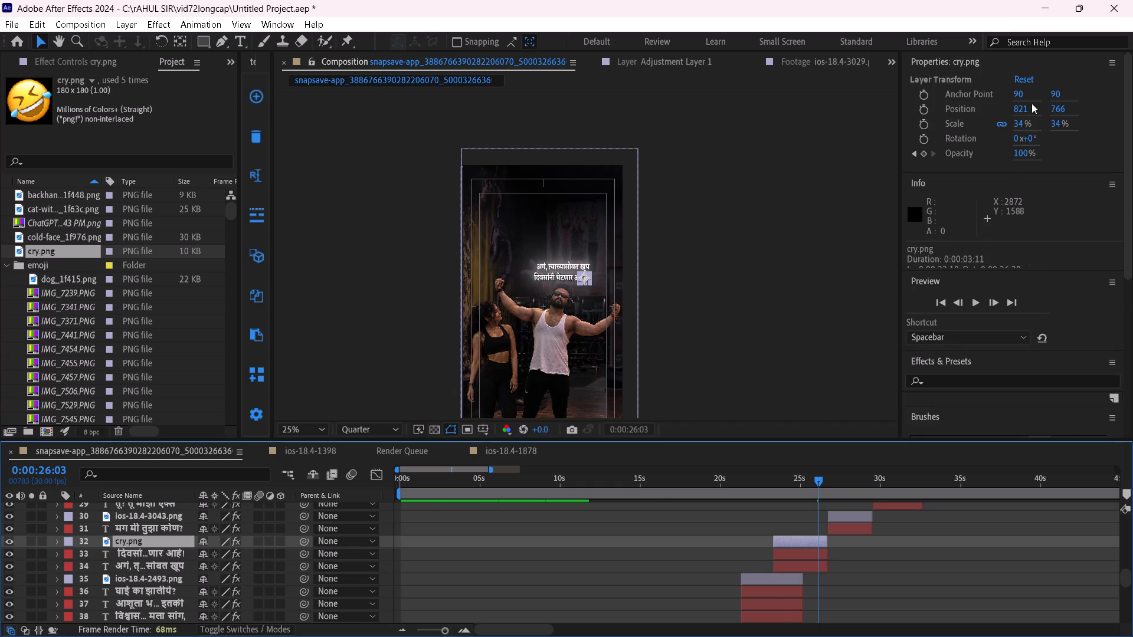
pyautogui.moveTo(1022, 104); pyautogui.dragTo(1063, 98)
pyautogui.click(807, 285)
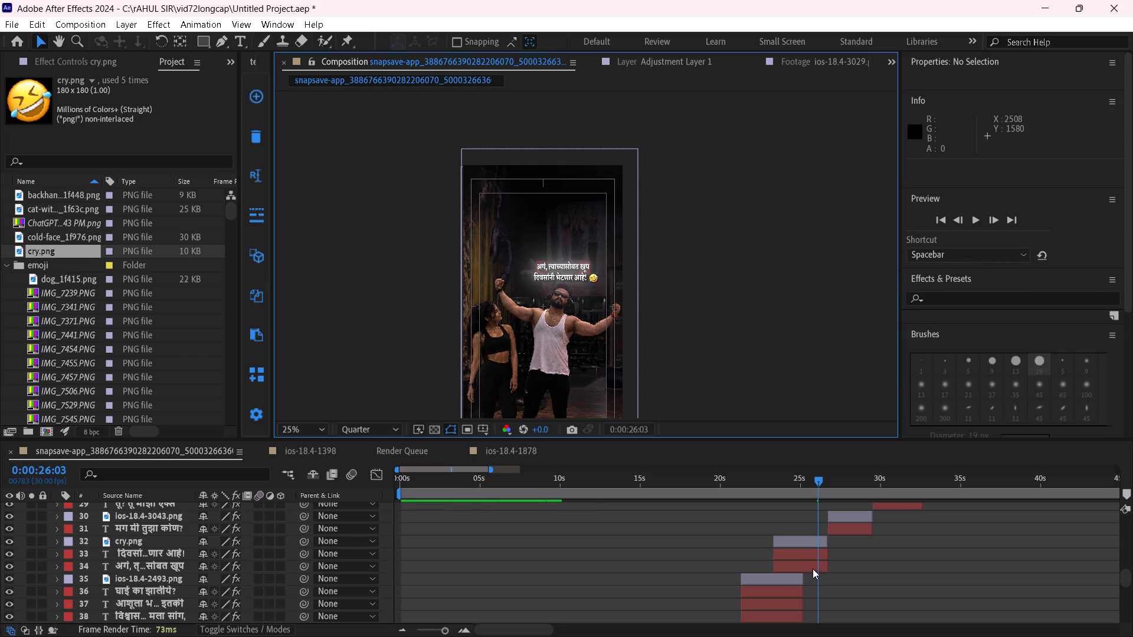
# Fine-tune the X position of the upper caption line on layer 34 to align its start with the line below.
pyautogui.click(813, 567)
pyautogui.moveTo(1023, 106); pyautogui.dragTo(1031, 106)
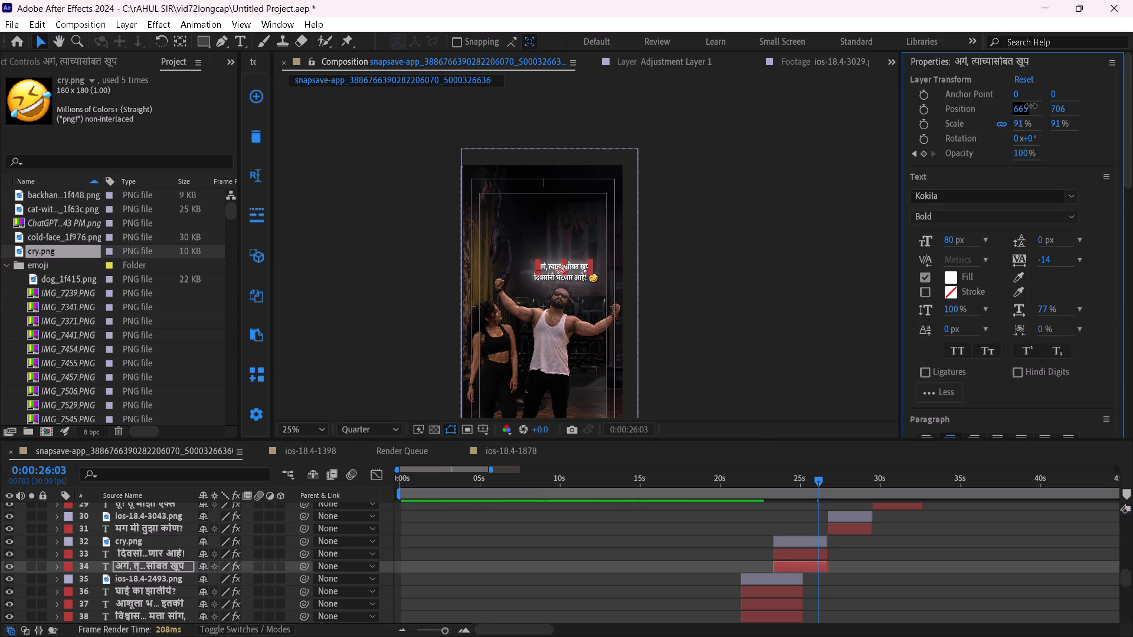
pyautogui.moveTo(1031, 106); pyautogui.dragTo(1035, 106)
pyautogui.click(771, 265)
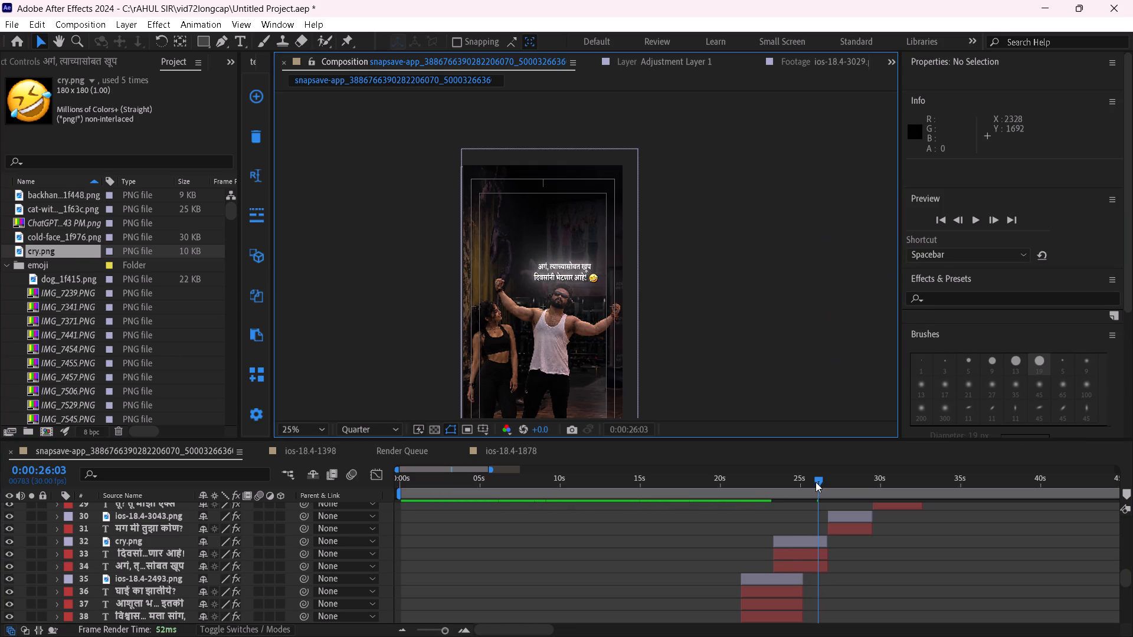
pyautogui.moveTo(818, 478); pyautogui.dragTo(821, 479)
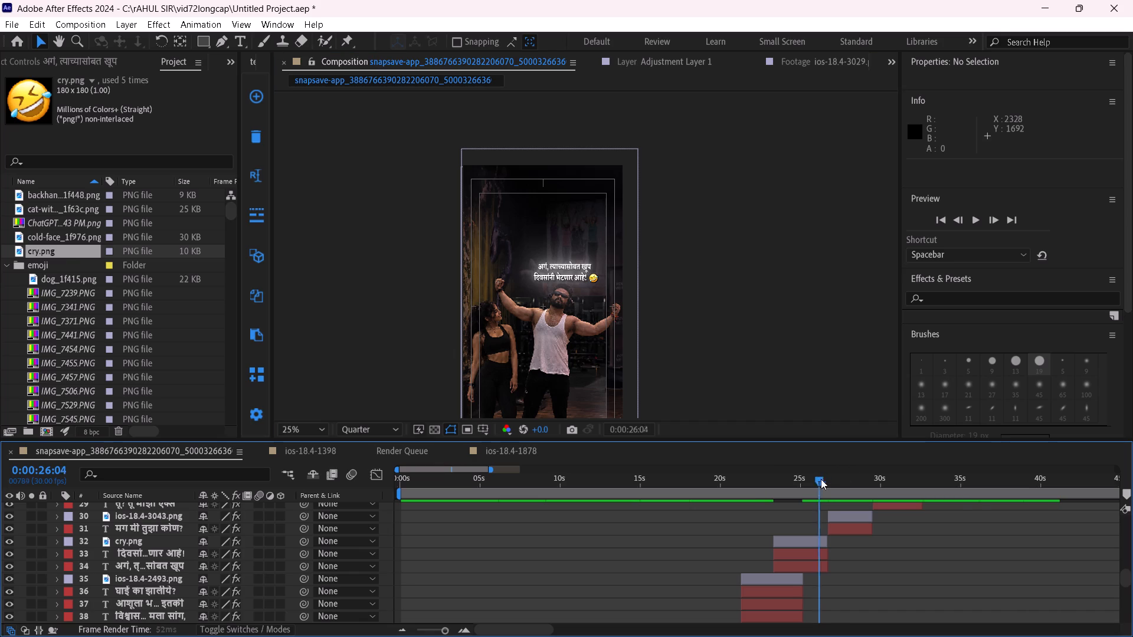
pyautogui.moveTo(821, 479); pyautogui.dragTo(822, 491)
pyautogui.click(825, 570)
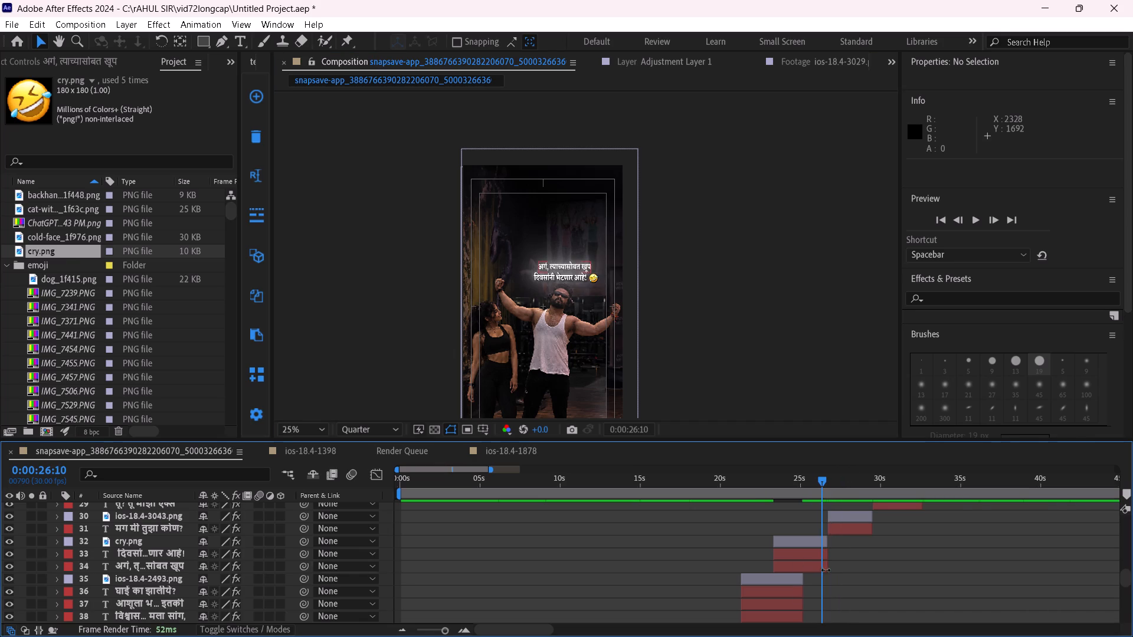
pyautogui.moveTo(1026, 110); pyautogui.dragTo(1011, 114)
pyautogui.click(776, 292)
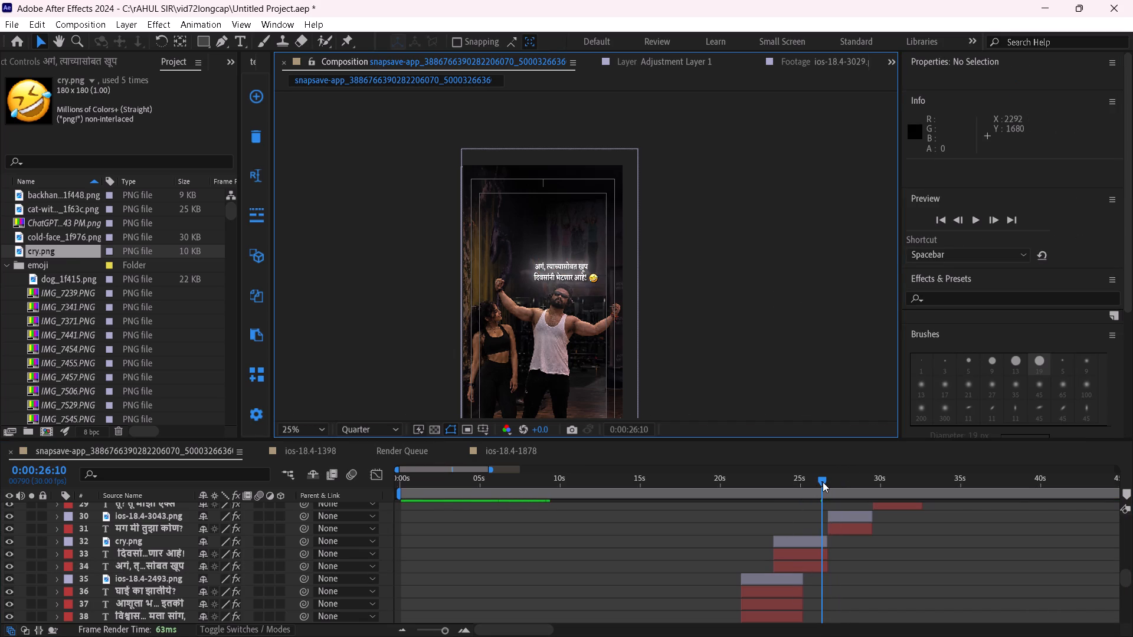
# Shift layers 32 to 34 together just over 2 seconds later in the timeline, keeping their duration.
pyautogui.moveTo(823, 482); pyautogui.dragTo(833, 487)
pyautogui.click(799, 546)
pyautogui.keyDown('shift'); pyautogui.click(810, 568); pyautogui.keyUp('shift')
pyautogui.moveTo(798, 556); pyautogui.dragTo(813, 556)
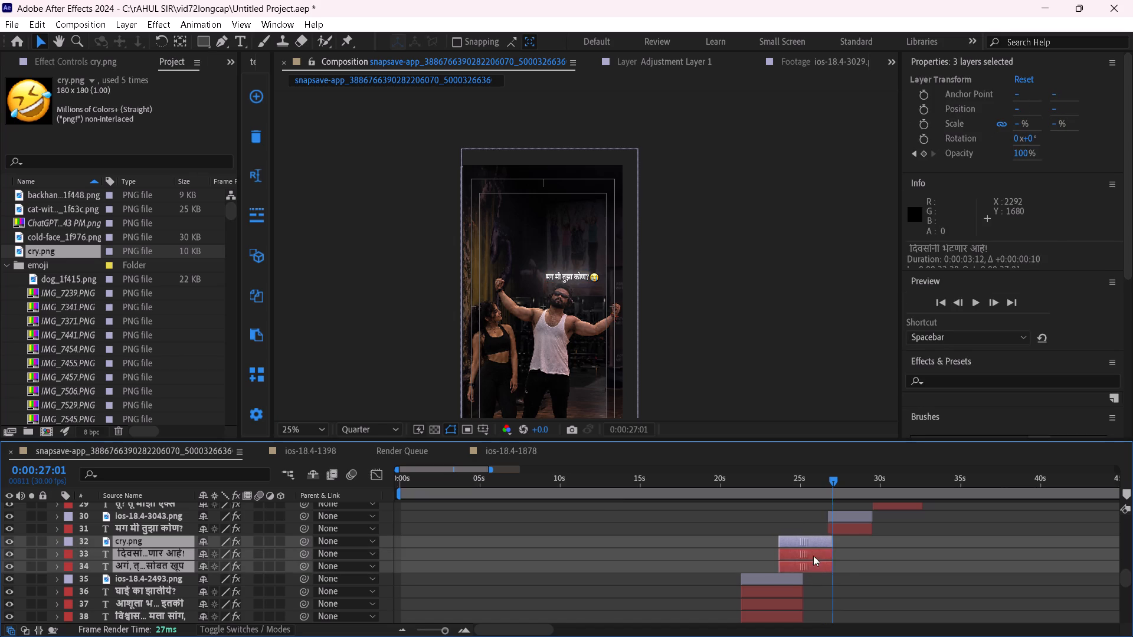
pyautogui.moveTo(813, 556); pyautogui.dragTo(830, 554)
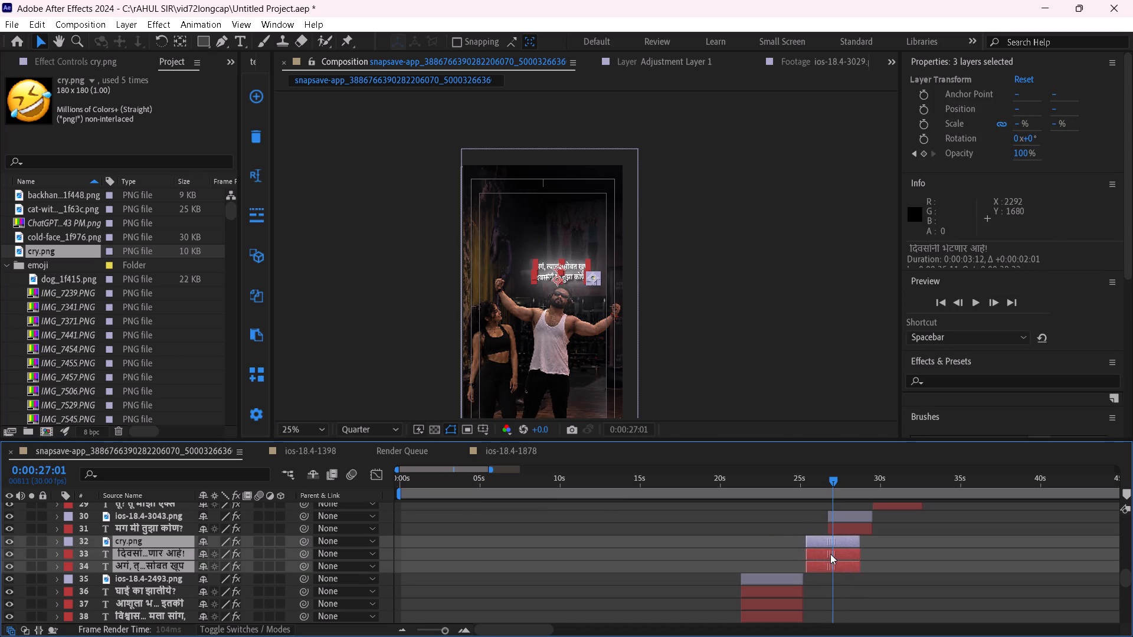
pyautogui.moveTo(830, 554); pyautogui.dragTo(835, 554)
# Extend the ends of layers 35 to 38 together by about 11 frames, to a duration of 0:00:04:06.
pyautogui.scroll(-1, 817, 582)
pyautogui.click(797, 546)
pyautogui.keyDown('shift'); pyautogui.click(800, 585); pyautogui.keyUp('shift')
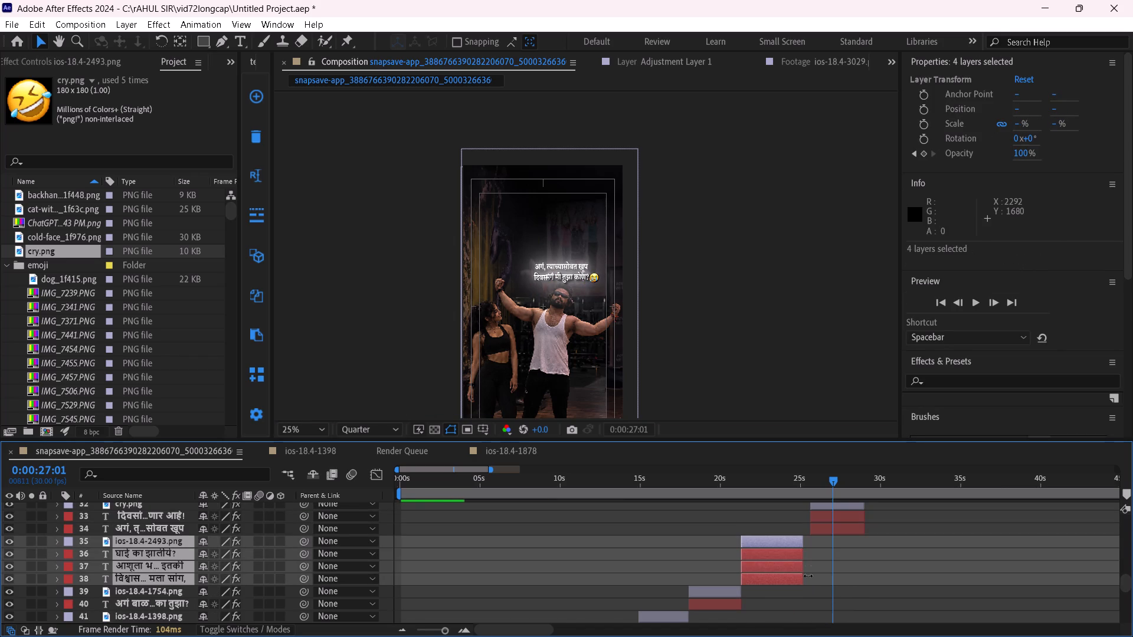
pyautogui.moveTo(808, 565); pyautogui.dragTo(814, 564)
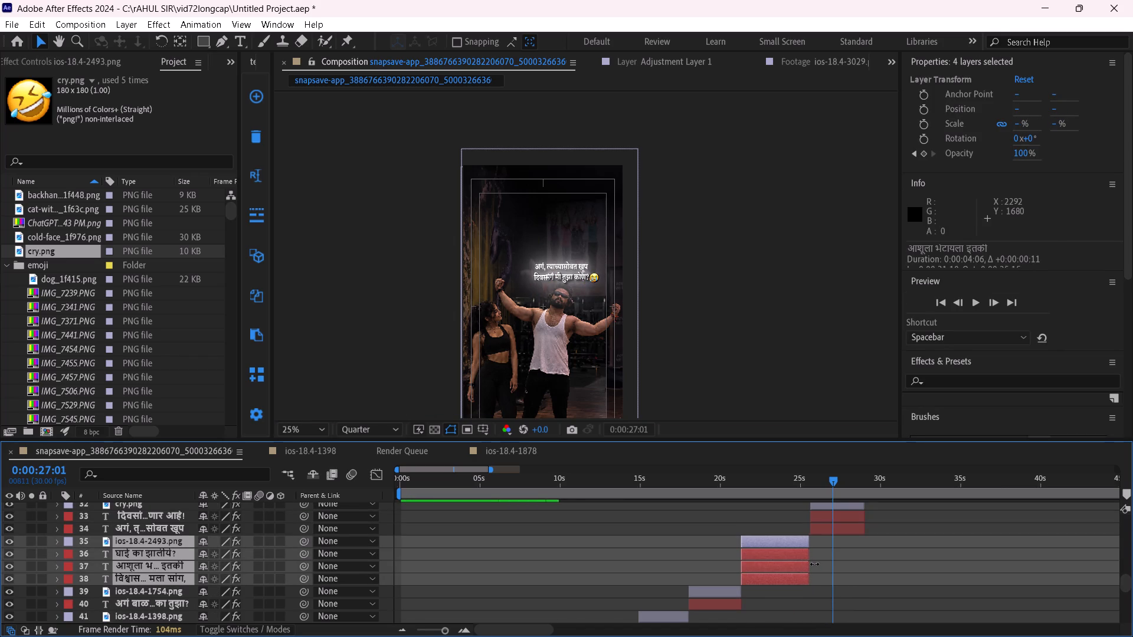
pyautogui.click(839, 566)
# Fine-tune the start of layers 32 to 34 together against the end of layers 35 to 38.
pyautogui.scroll(1, 839, 569)
pyautogui.keyDown('shift'); pyautogui.click(836, 546); pyautogui.keyUp('shift')
pyautogui.keyDown('shift'); pyautogui.click(832, 564); pyautogui.keyUp('shift')
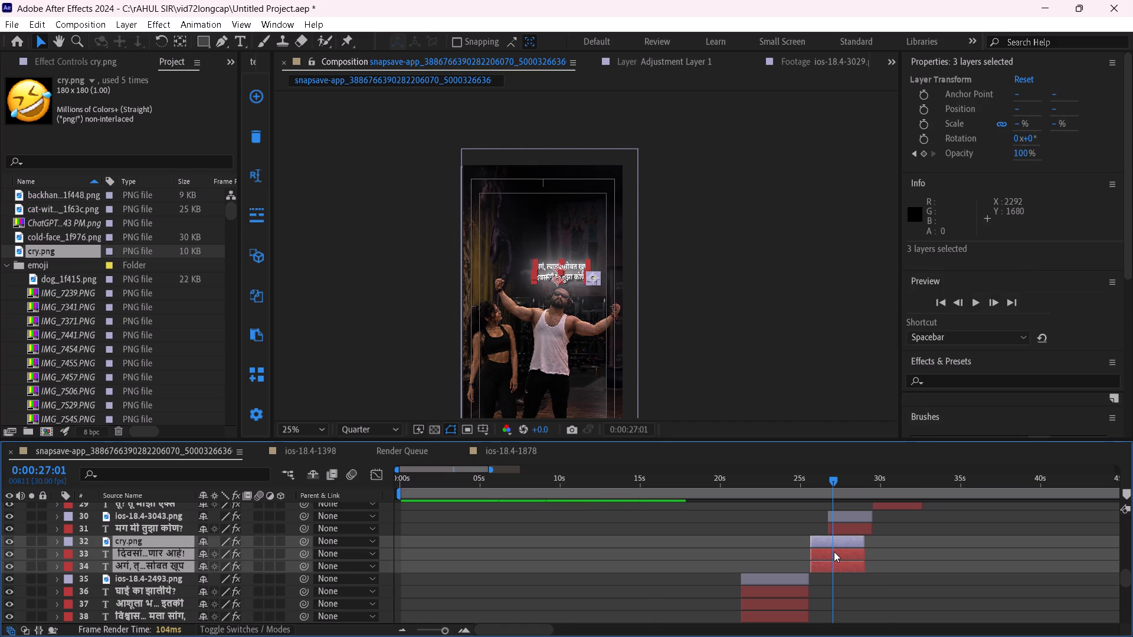
pyautogui.click(834, 551)
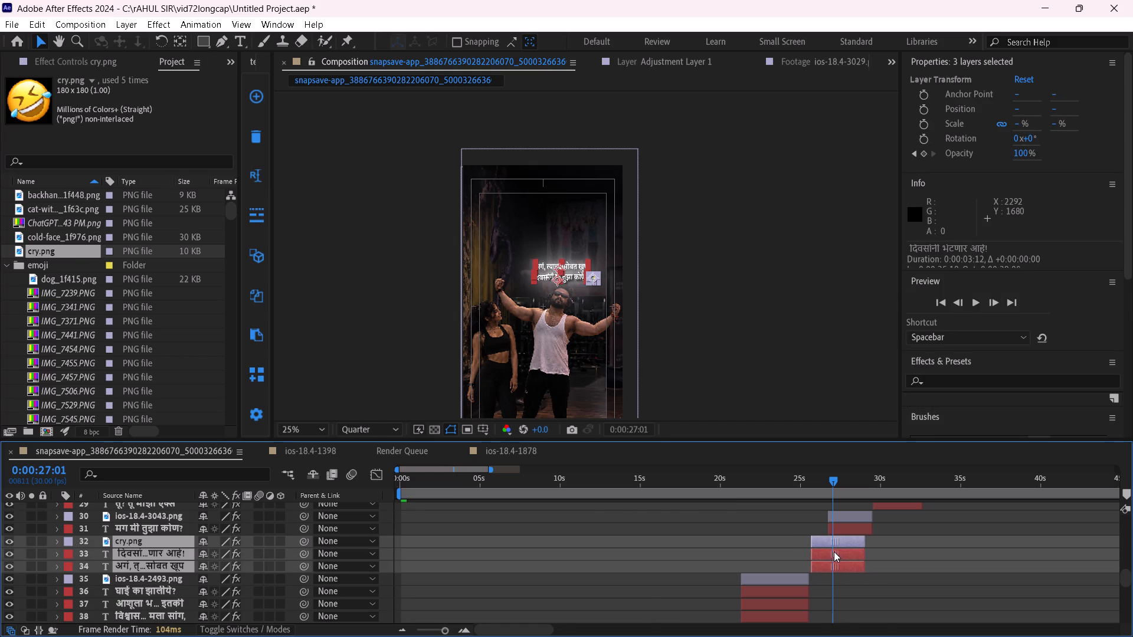
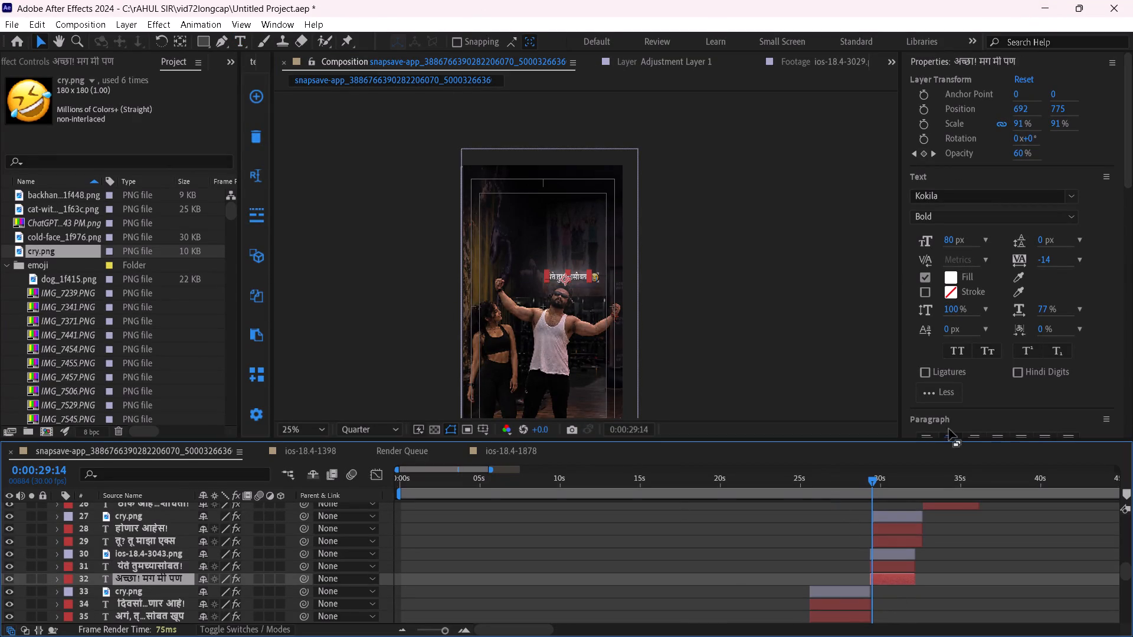
# Raise the upper caption line on layer 32 to Y position 717 and nudge its X position to align with the line below.
pyautogui.moveTo(1056, 113); pyautogui.dragTo(1019, 110)
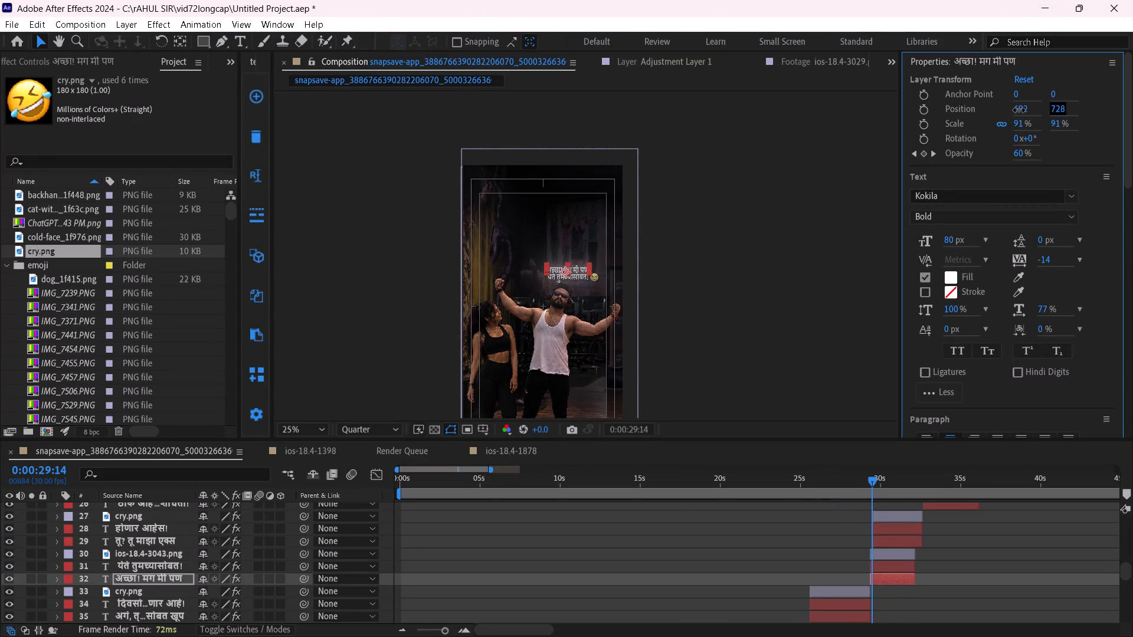
pyautogui.moveTo(1019, 110); pyautogui.dragTo(1016, 110)
pyautogui.click(702, 297)
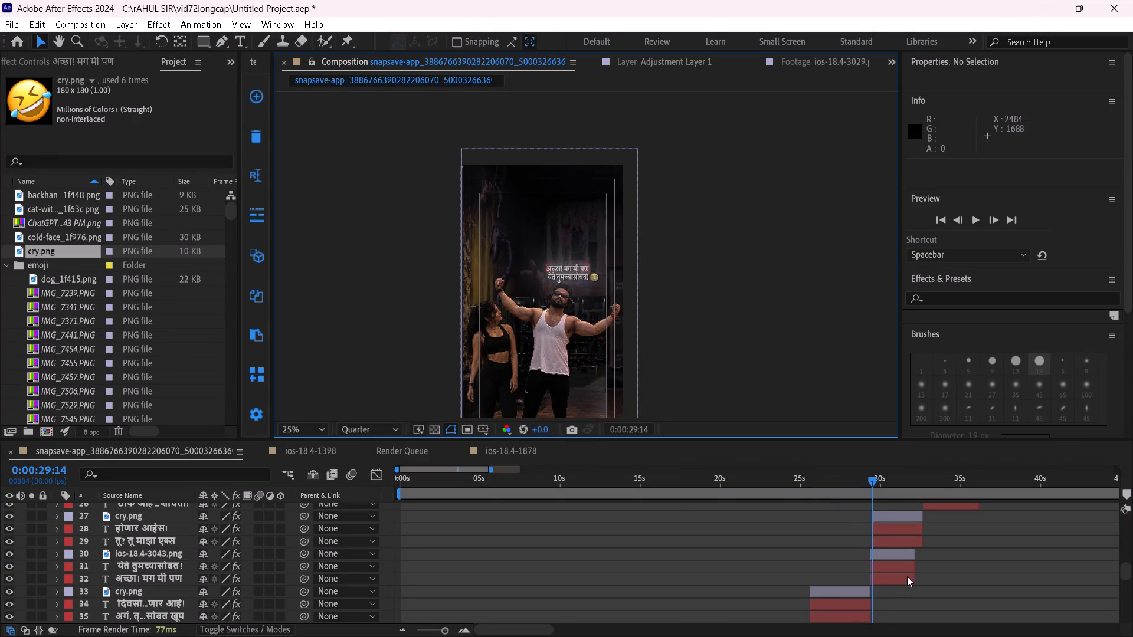
pyautogui.click(907, 579)
pyautogui.moveTo(1057, 106); pyautogui.dragTo(1052, 107)
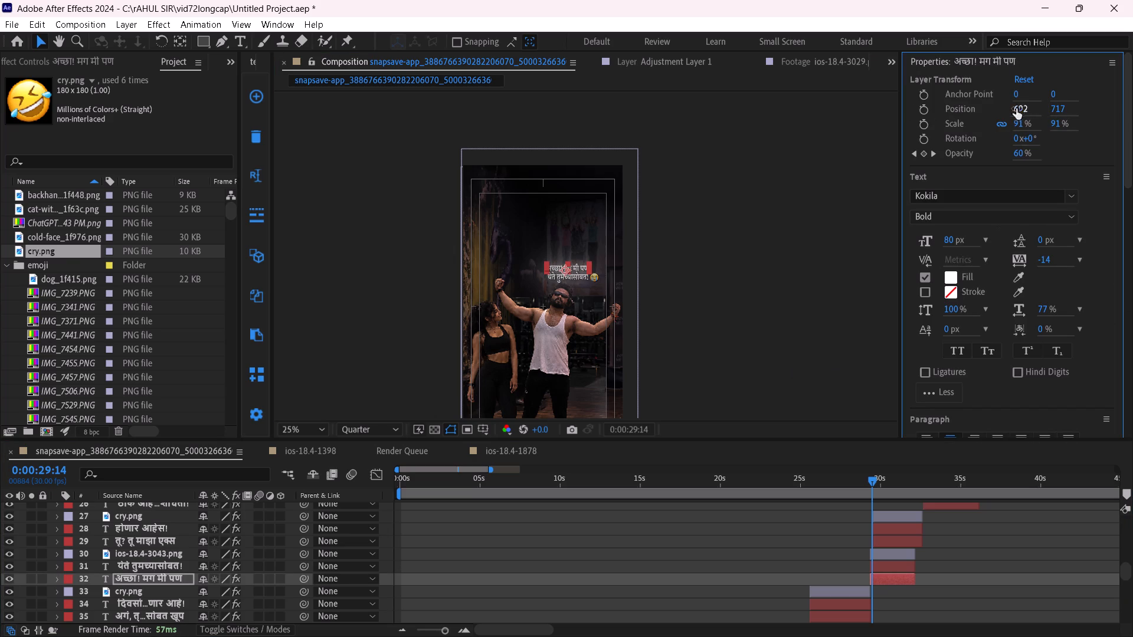
pyautogui.moveTo(1020, 108); pyautogui.dragTo(1034, 107)
pyautogui.click(782, 266)
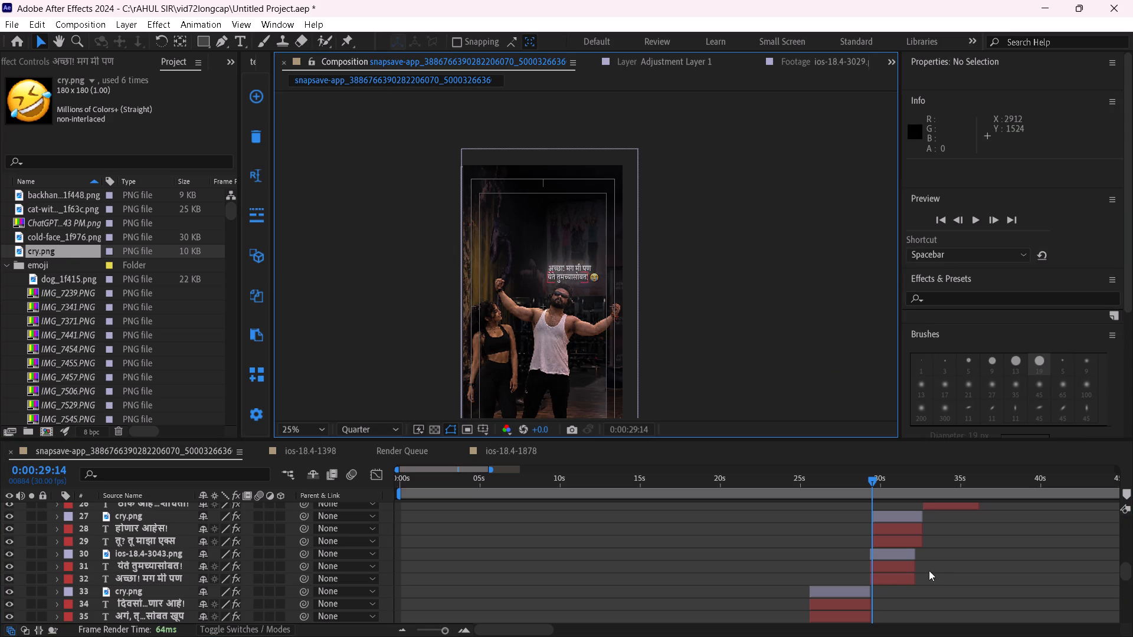
# Preview the project's emoji images and replace the layer 30 emoji with the grinning face ios-18.4-4199.png.
pyautogui.click(891, 550)
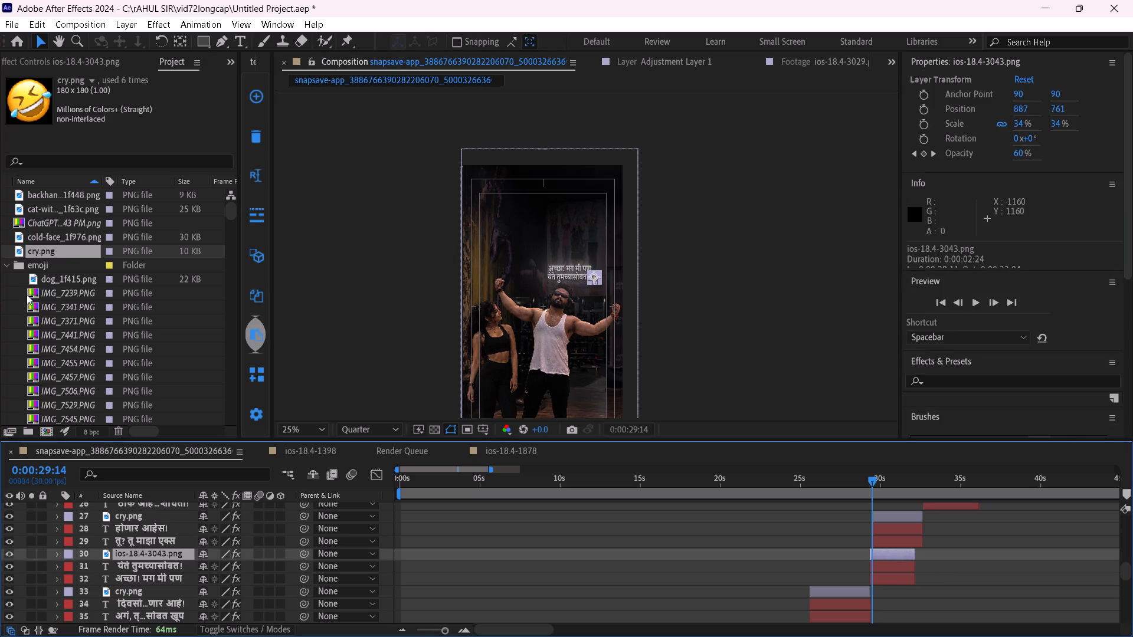
pyautogui.scroll(-14, 15, 300)
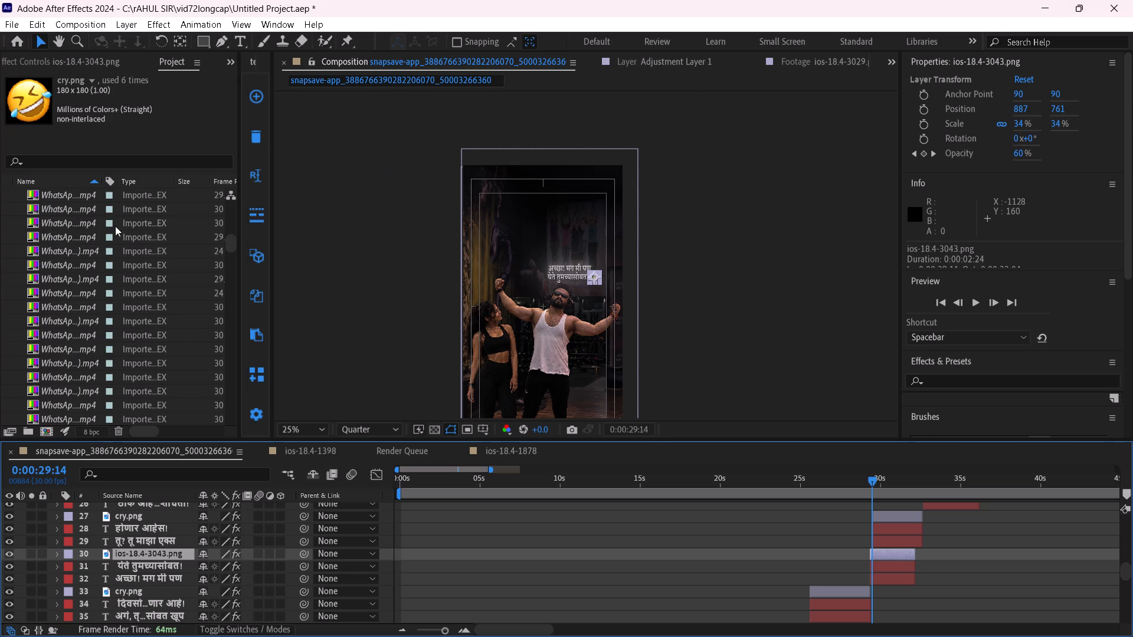
pyautogui.scroll(-20, 60, 285)
pyautogui.scroll(-3, 60, 285)
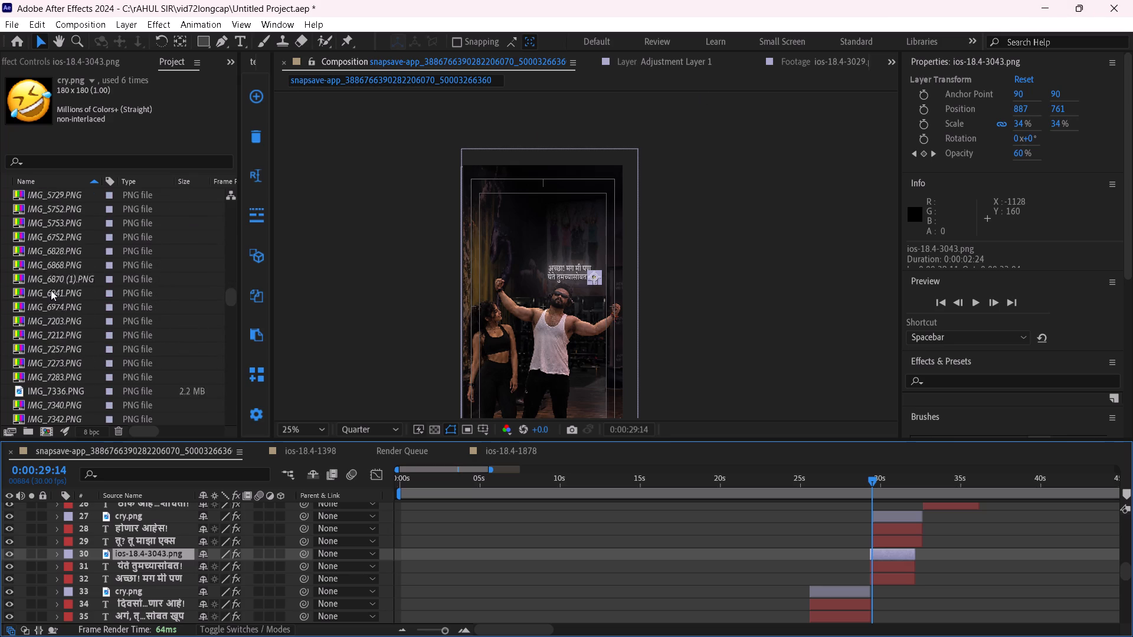
pyautogui.scroll(1, 51, 290)
pyautogui.scroll(-17, 51, 290)
pyautogui.click(50, 290)
pyautogui.click(42, 254)
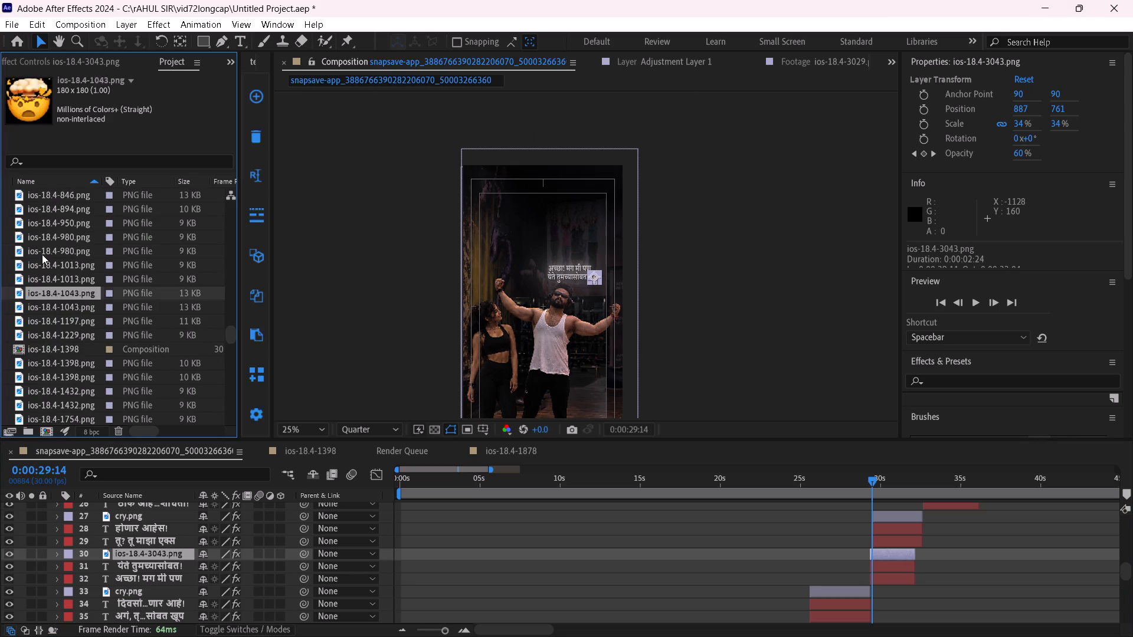
pyautogui.click(52, 226)
pyautogui.click(25, 290)
pyautogui.click(55, 266)
pyautogui.click(48, 247)
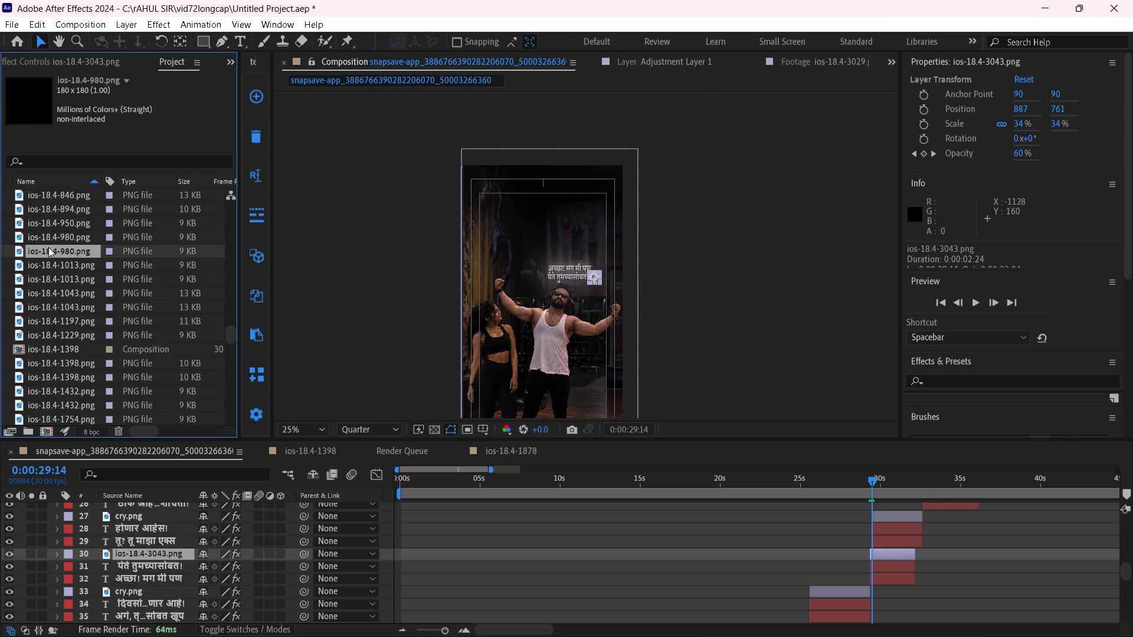
pyautogui.click(43, 314)
pyautogui.click(43, 323)
pyautogui.scroll(-3, 41, 326)
pyautogui.click(43, 334)
pyautogui.click(48, 396)
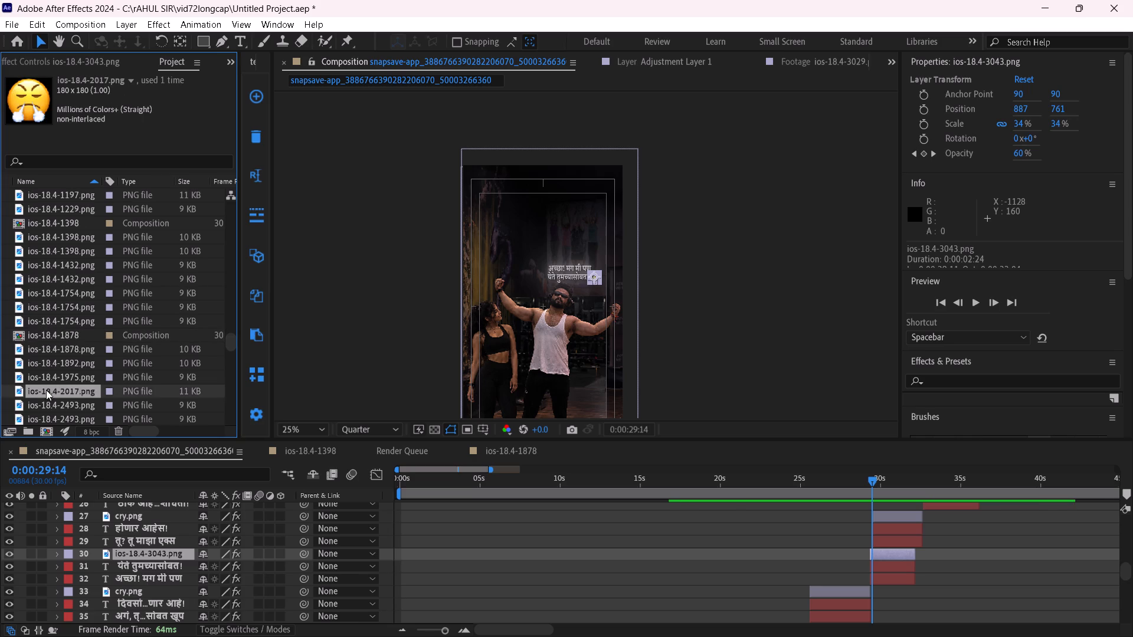
pyautogui.scroll(-11, 46, 388)
pyautogui.click(40, 362)
pyautogui.click(50, 380)
pyautogui.scroll(-3, 50, 380)
pyautogui.click(45, 369)
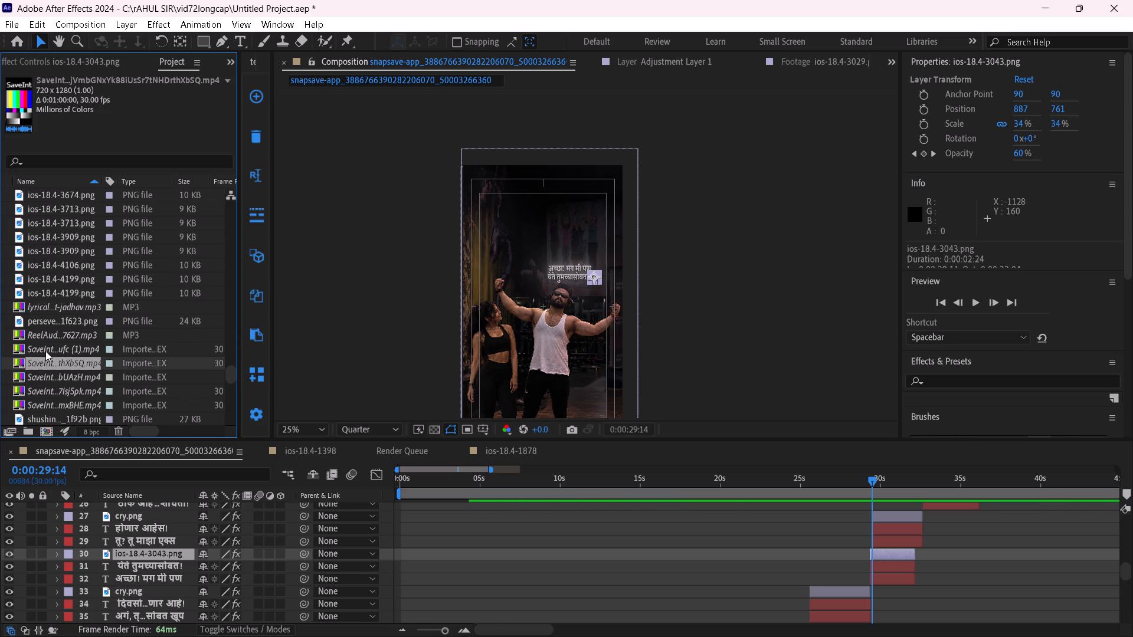
pyautogui.click(62, 260)
pyautogui.click(60, 271)
pyautogui.click(68, 281)
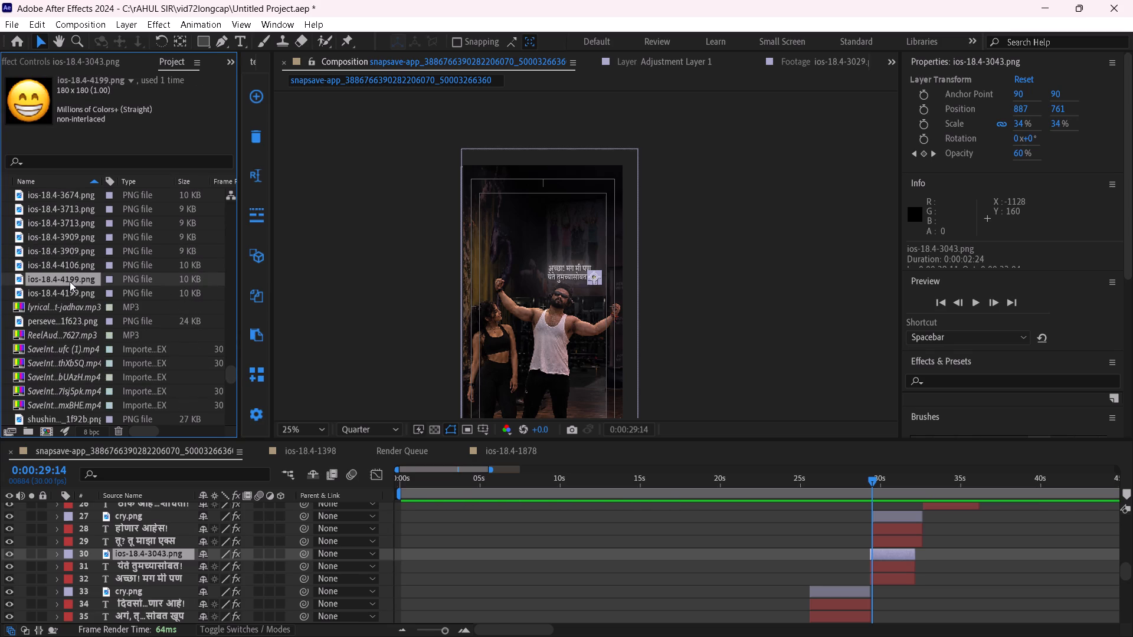
pyautogui.keyDown('alt'); pyautogui.moveTo(70, 281); pyautogui.dragTo(917, 570); pyautogui.keyUp('alt')
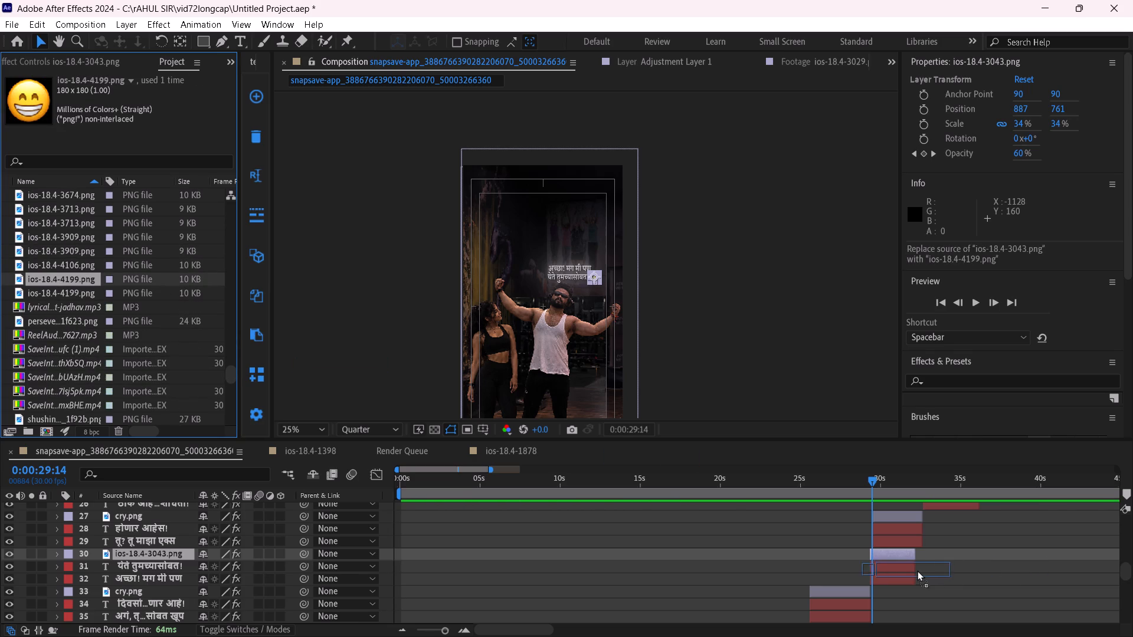
pyautogui.keyDown('alt'); pyautogui.moveTo(917, 570); pyautogui.dragTo(908, 557); pyautogui.keyUp('alt')
pyautogui.click(787, 258)
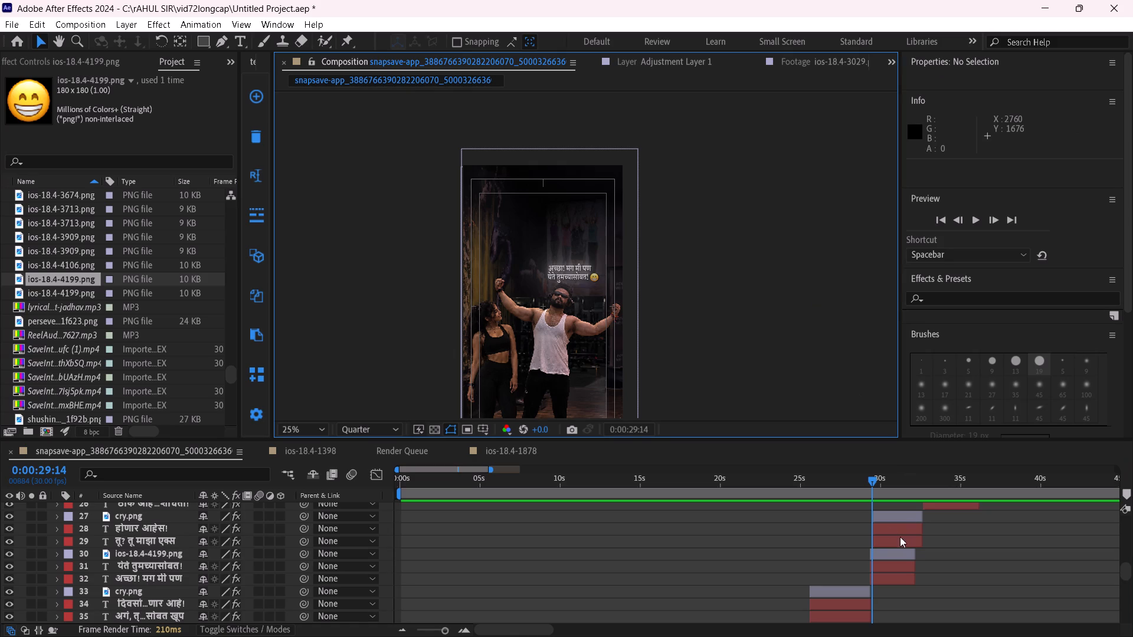
# Move the caption lines and emoji on layers 30 to 32 together to the frame's left side, above the woman's head.
pyautogui.click(892, 560)
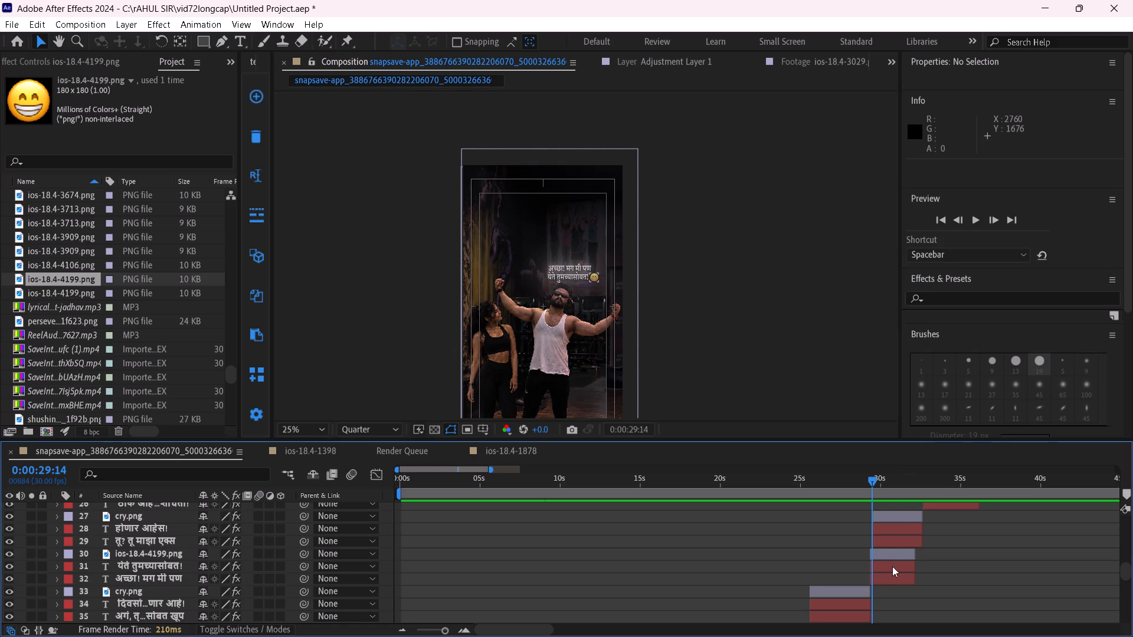
pyautogui.click(899, 556)
pyautogui.keyDown('shift'); pyautogui.click(899, 574); pyautogui.keyUp('shift')
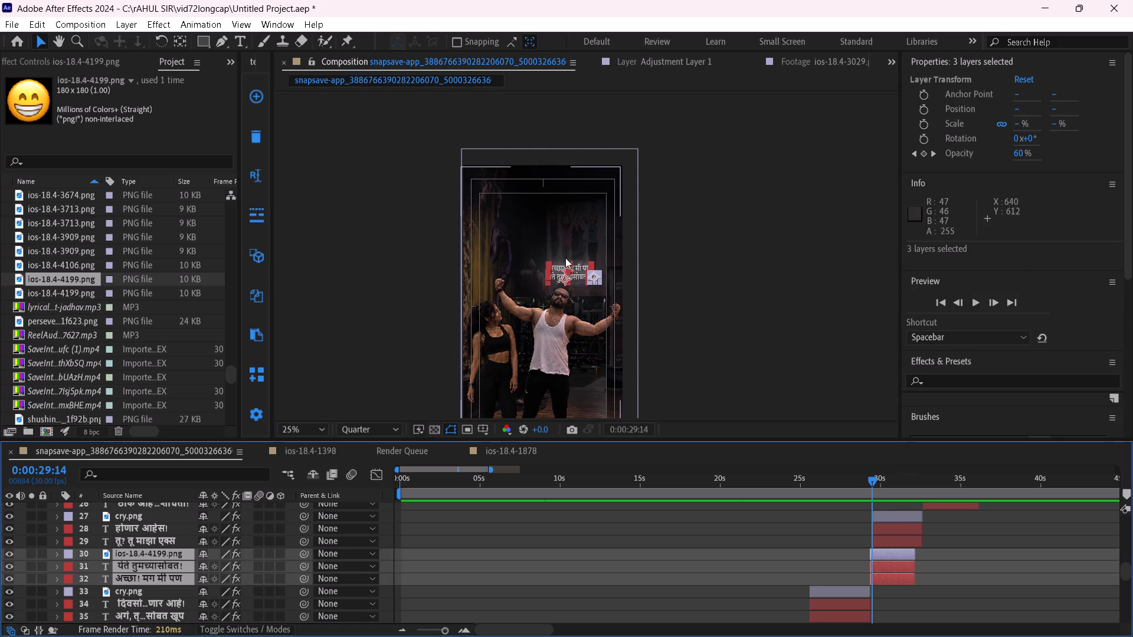
pyautogui.moveTo(575, 274); pyautogui.dragTo(503, 286)
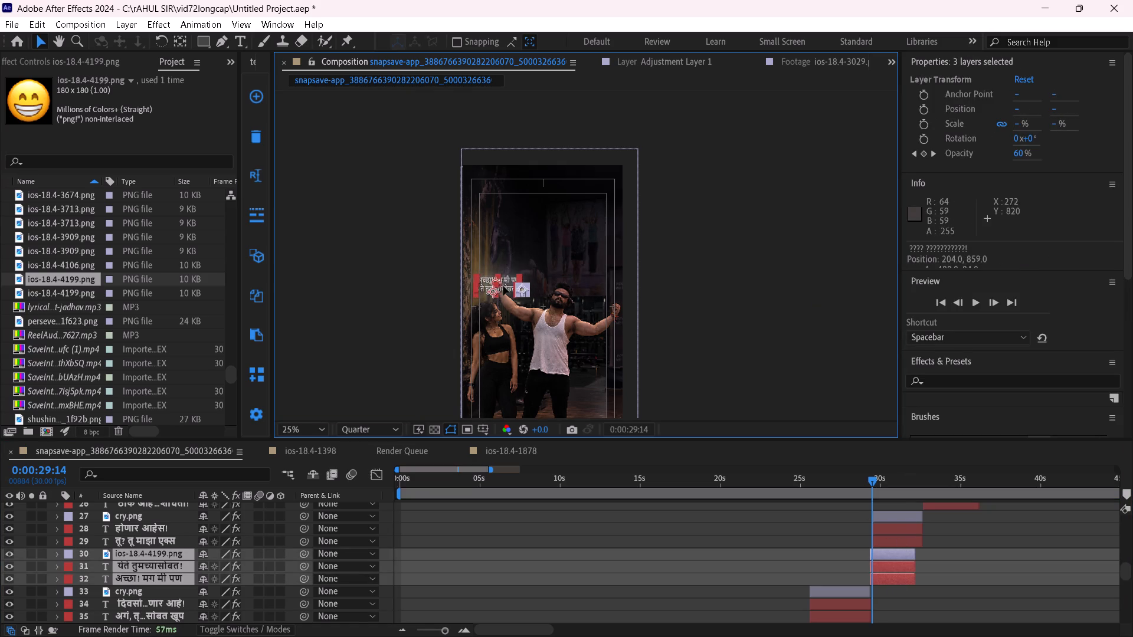
pyautogui.moveTo(503, 286); pyautogui.dragTo(505, 288)
pyautogui.click(693, 308)
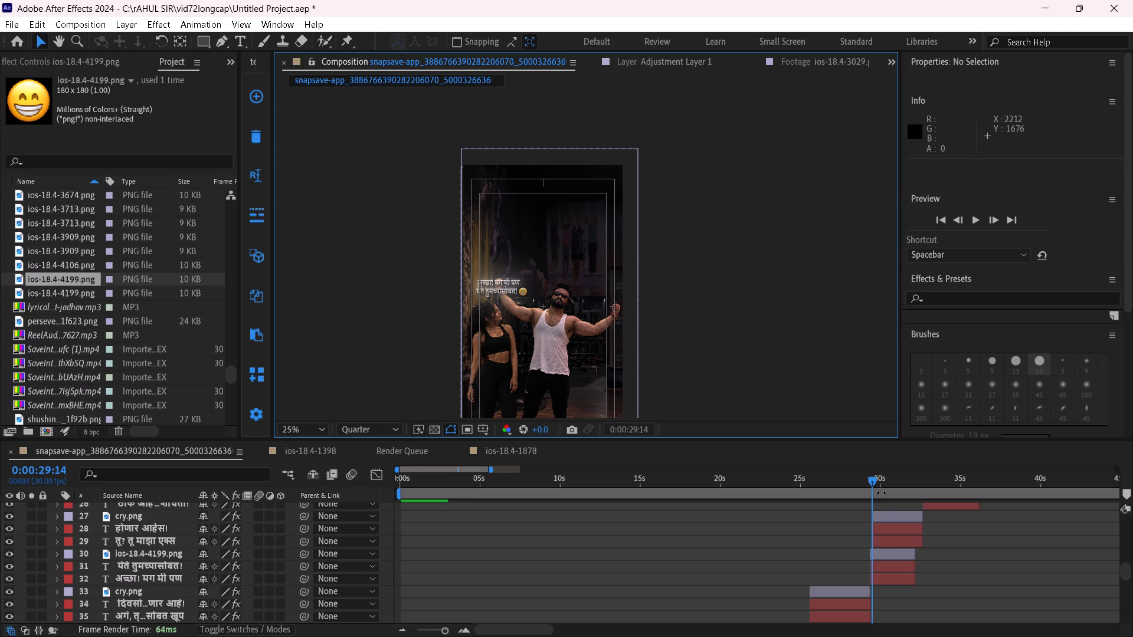
# Shift layers 27 to 29 together just over 3 seconds later in the timeline, keeping their duration.
pyautogui.click(901, 522)
pyautogui.keyDown('shift'); pyautogui.click(905, 540); pyautogui.keyUp('shift')
pyautogui.moveTo(899, 528); pyautogui.dragTo(942, 528)
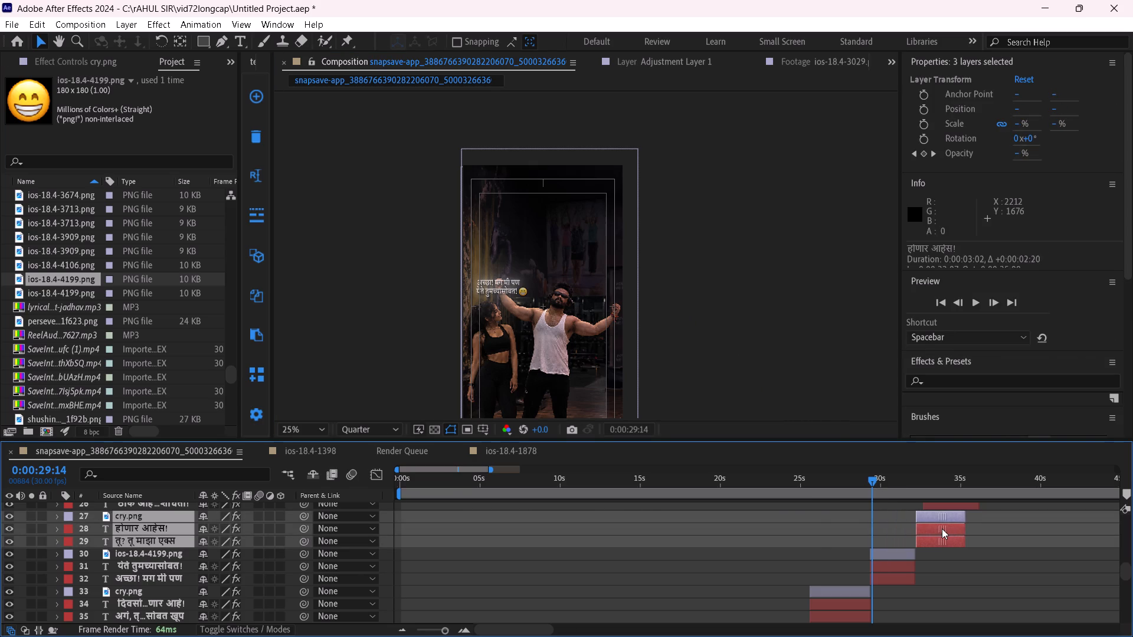
pyautogui.moveTo(942, 528); pyautogui.dragTo(951, 530)
# Extend the ends of layers 30 to 32 together by about half a second to meet the start of layers 27 to 29.
pyautogui.click(906, 554)
pyautogui.keyDown('shift'); pyautogui.click(909, 576); pyautogui.keyUp('shift')
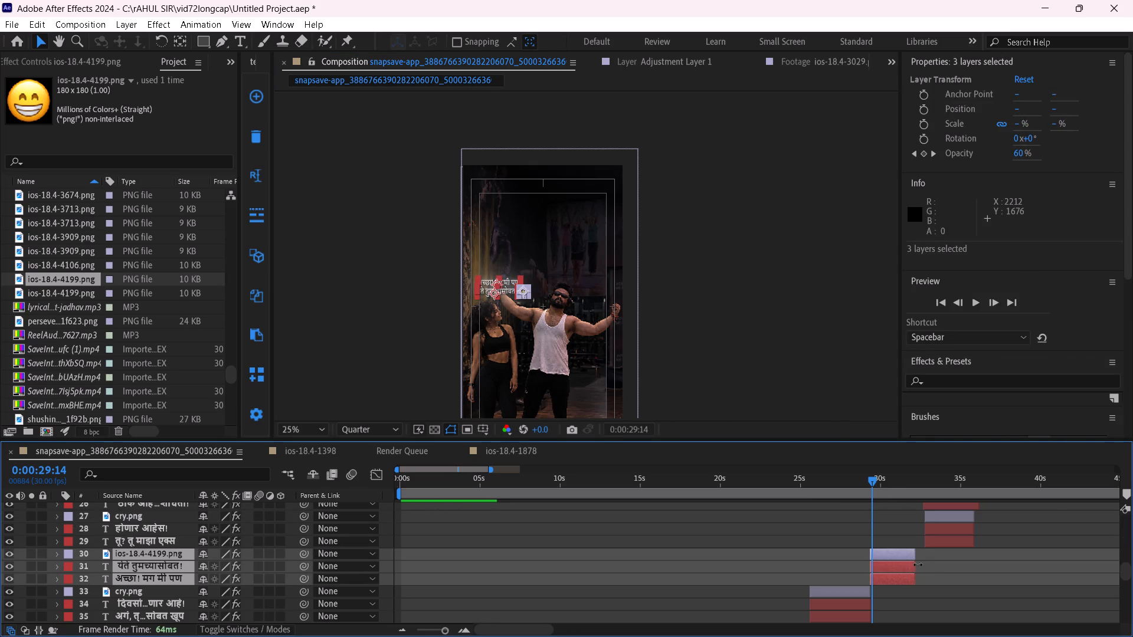
pyautogui.moveTo(916, 564); pyautogui.dragTo(924, 563)
pyautogui.click(935, 563)
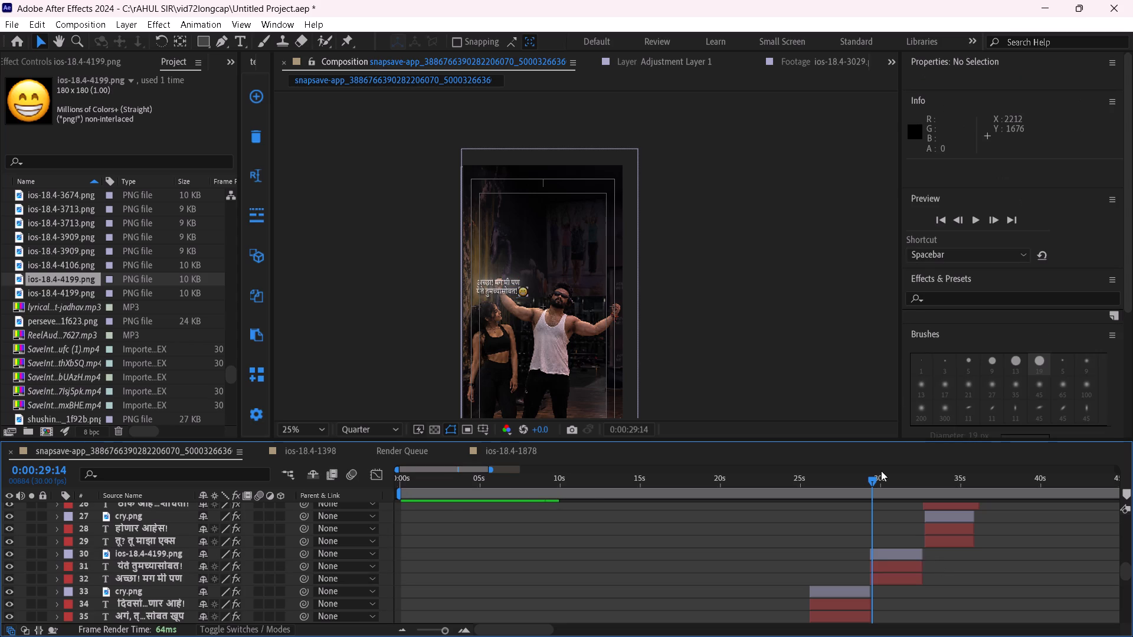
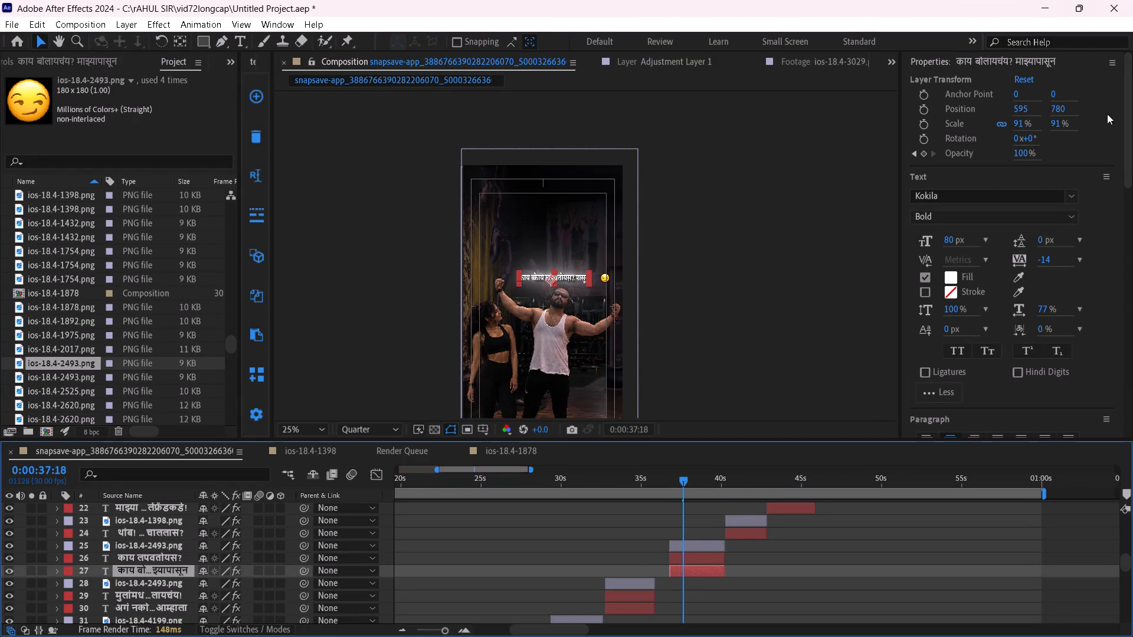
# Raise the layer 27 caption line above the layer 26 line, to a Y position of about 720.
pyautogui.moveTo(1063, 108); pyautogui.dragTo(1030, 98)
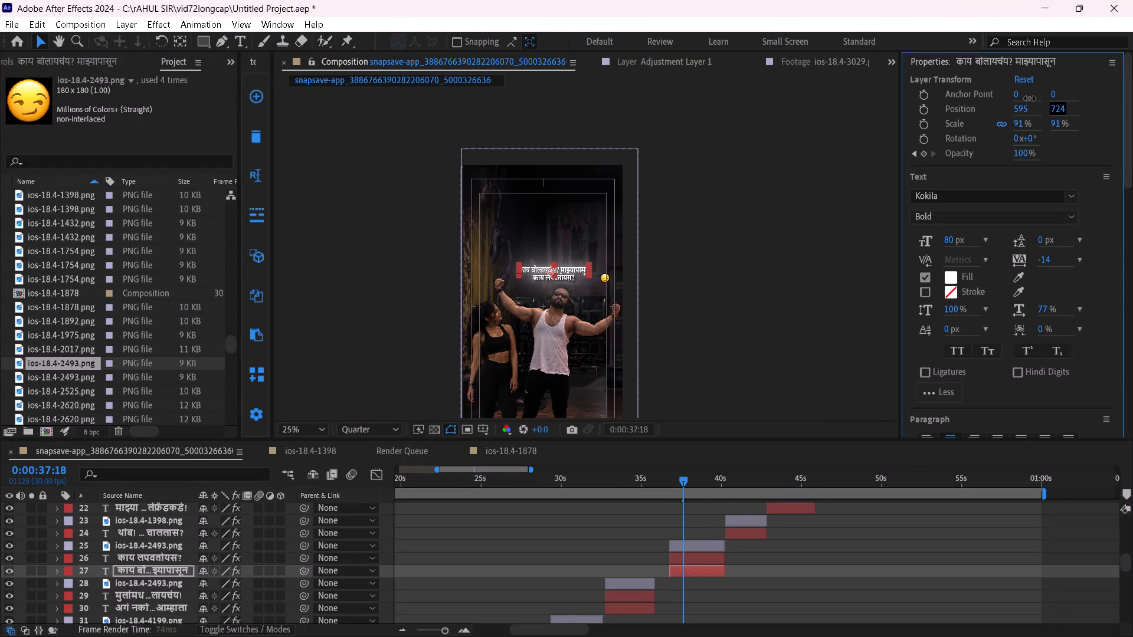
pyautogui.moveTo(1030, 98); pyautogui.dragTo(1028, 98)
pyautogui.click(823, 293)
# Move the layer 25 emoji to X position 795, right beside the end of the second caption line.
pyautogui.click(706, 539)
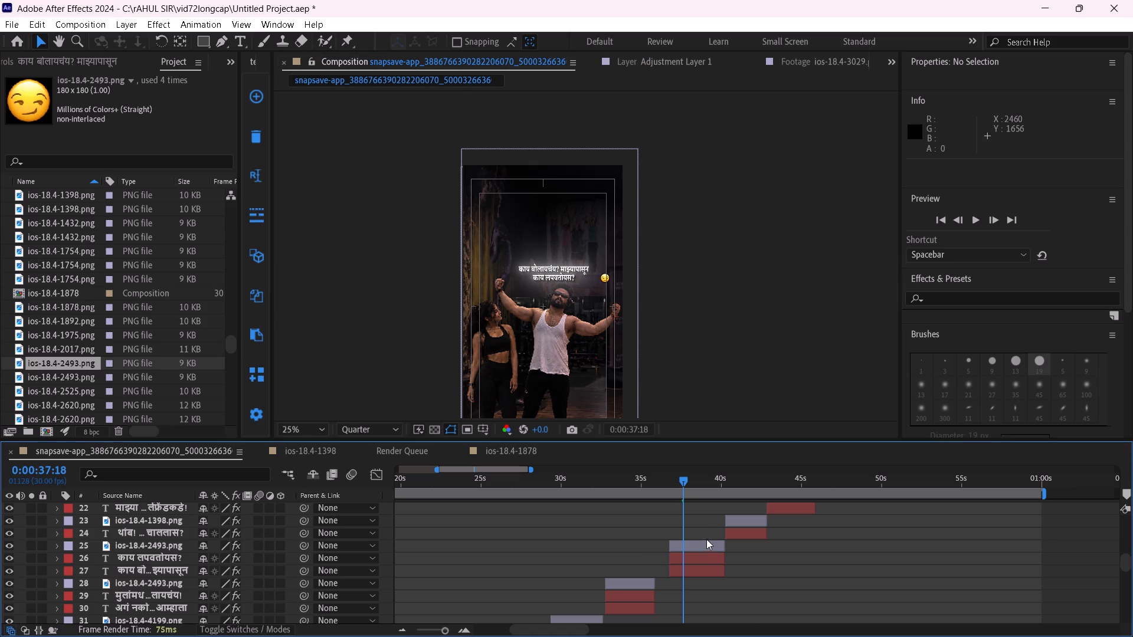
pyautogui.click(726, 554)
pyautogui.click(723, 547)
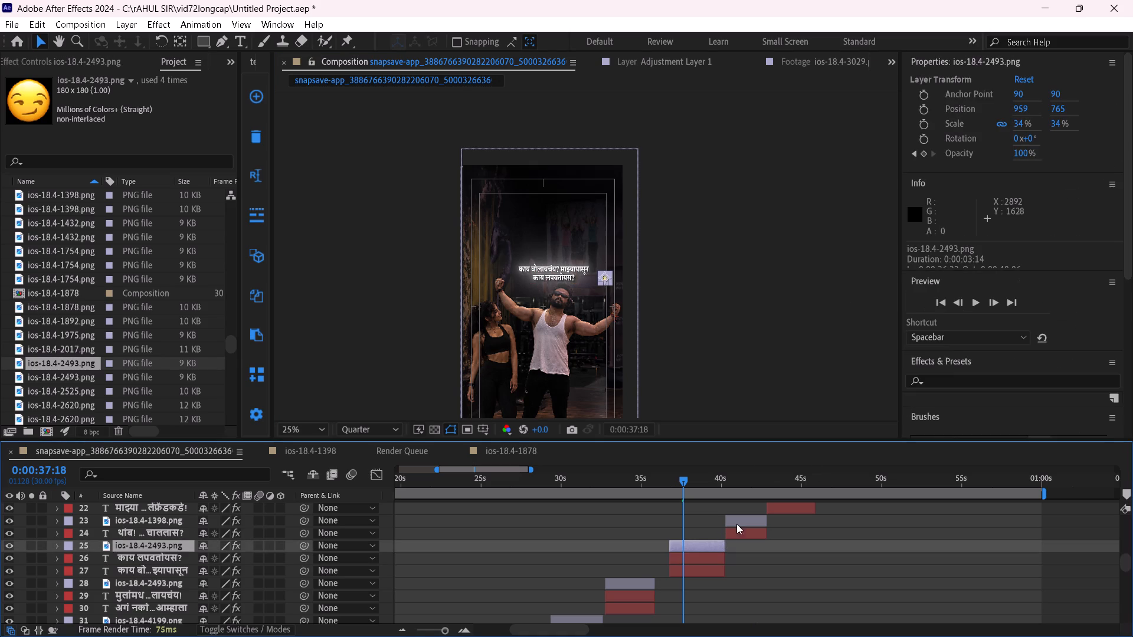
pyautogui.moveTo(1021, 110); pyautogui.dragTo(895, 142)
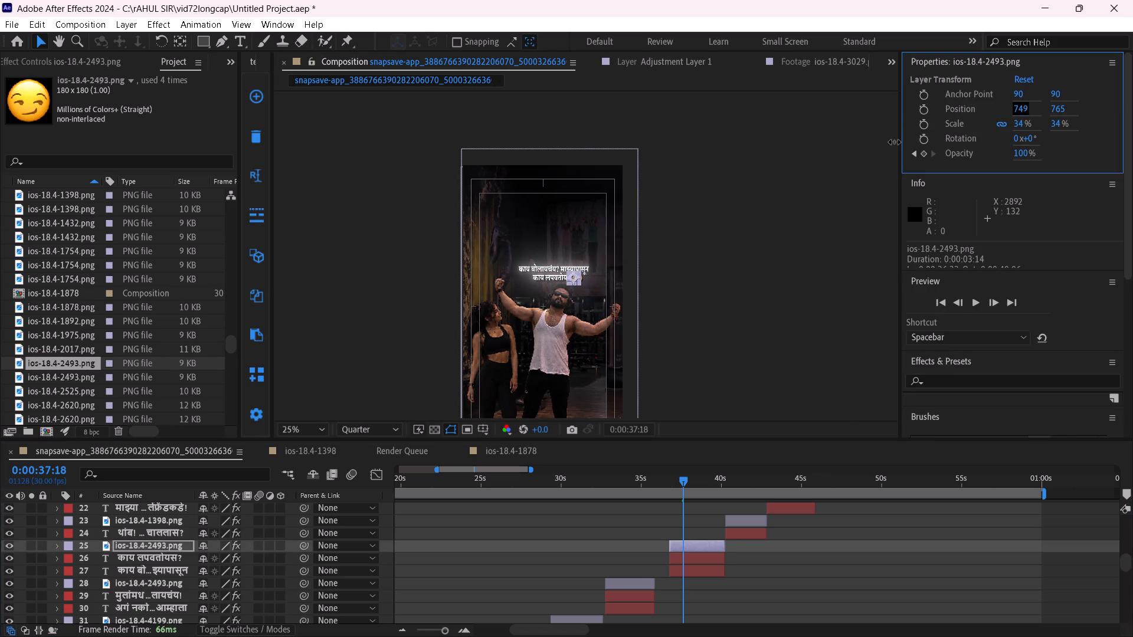
pyautogui.moveTo(895, 142); pyautogui.dragTo(934, 147)
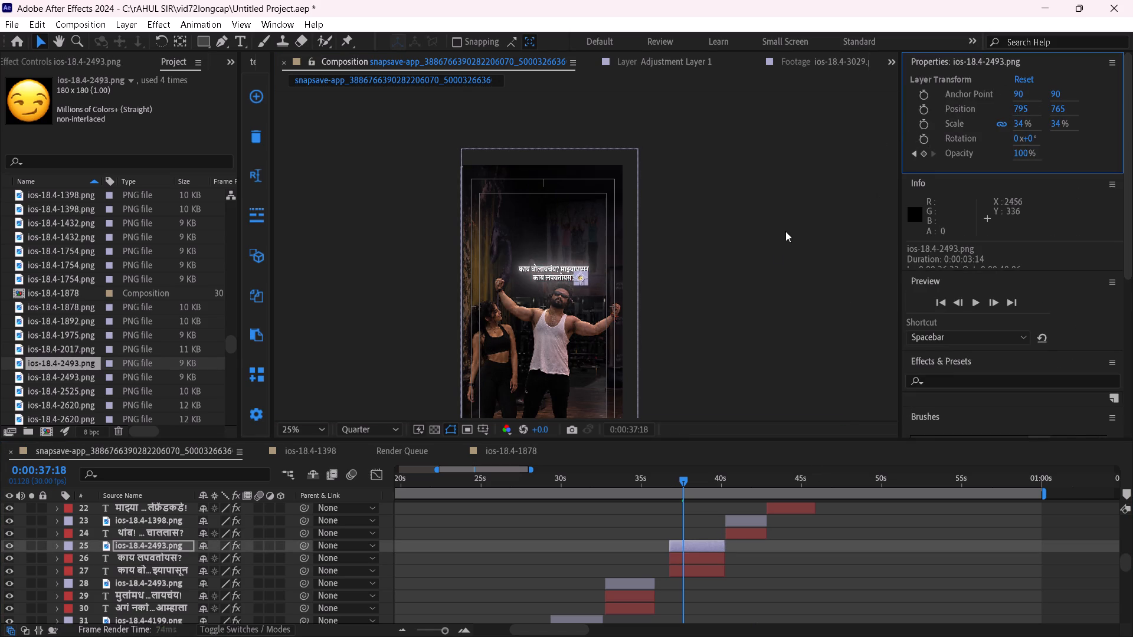
pyautogui.click(774, 251)
# Fine-tune the layer 27 caption line to position 603, 714.
pyautogui.click(707, 574)
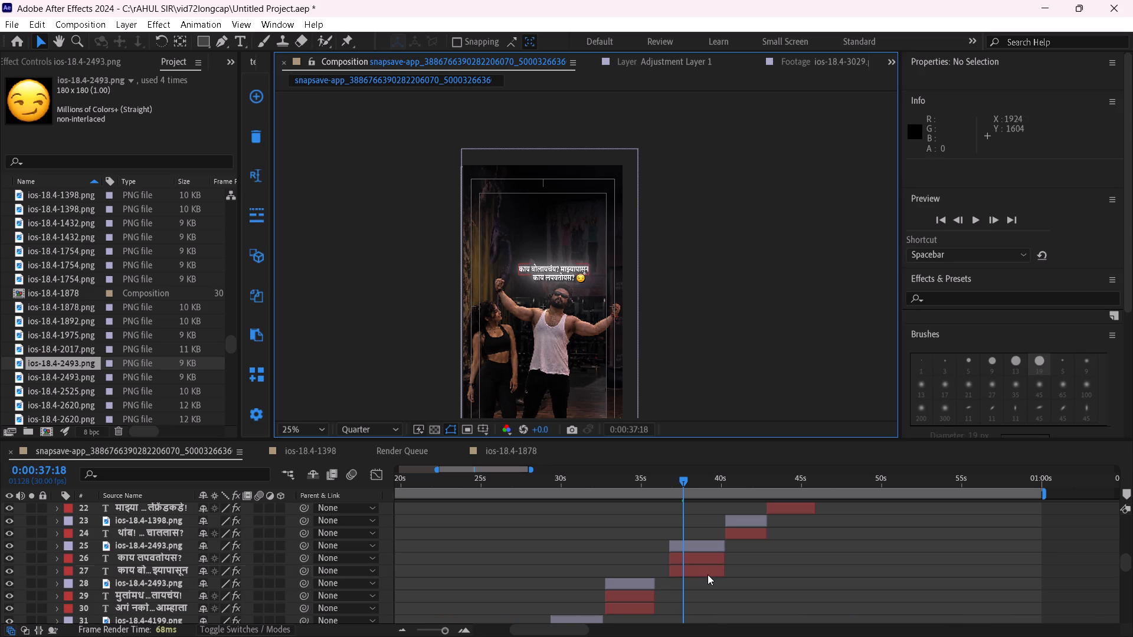
pyautogui.moveTo(1060, 111); pyautogui.dragTo(1053, 110)
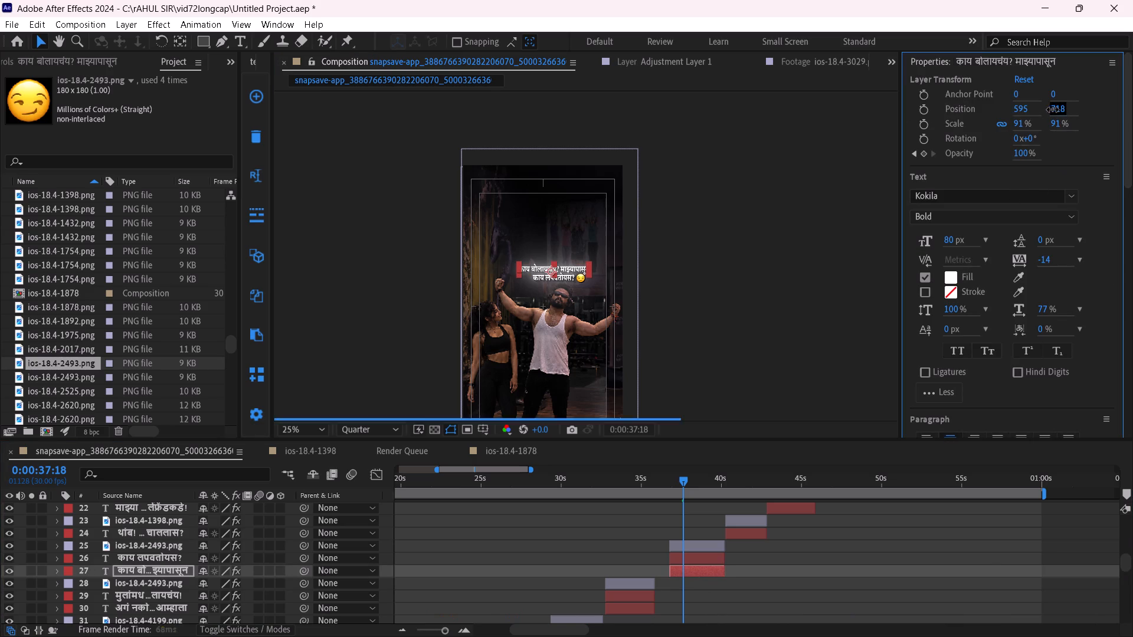
pyautogui.moveTo(1053, 110); pyautogui.dragTo(1050, 110)
pyautogui.moveTo(1023, 111); pyautogui.dragTo(1028, 111)
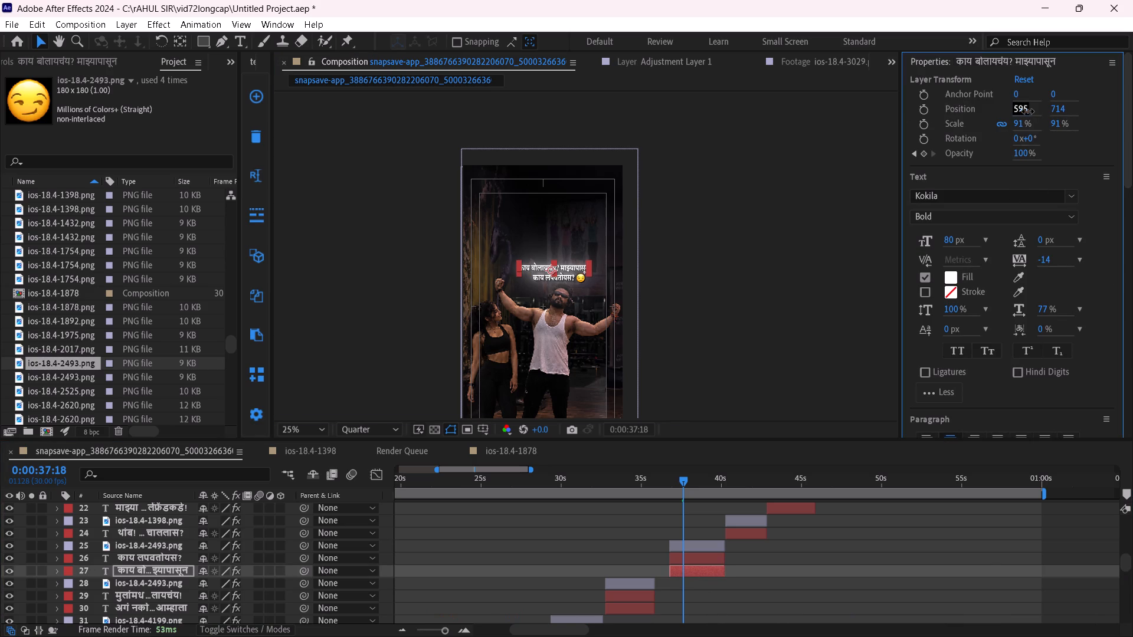
pyautogui.moveTo(1028, 111); pyautogui.dragTo(1032, 111)
# Move the caption lines and emoji on layers 25 to 27 together to the frame's left side, above the woman's head.
pyautogui.click(710, 541)
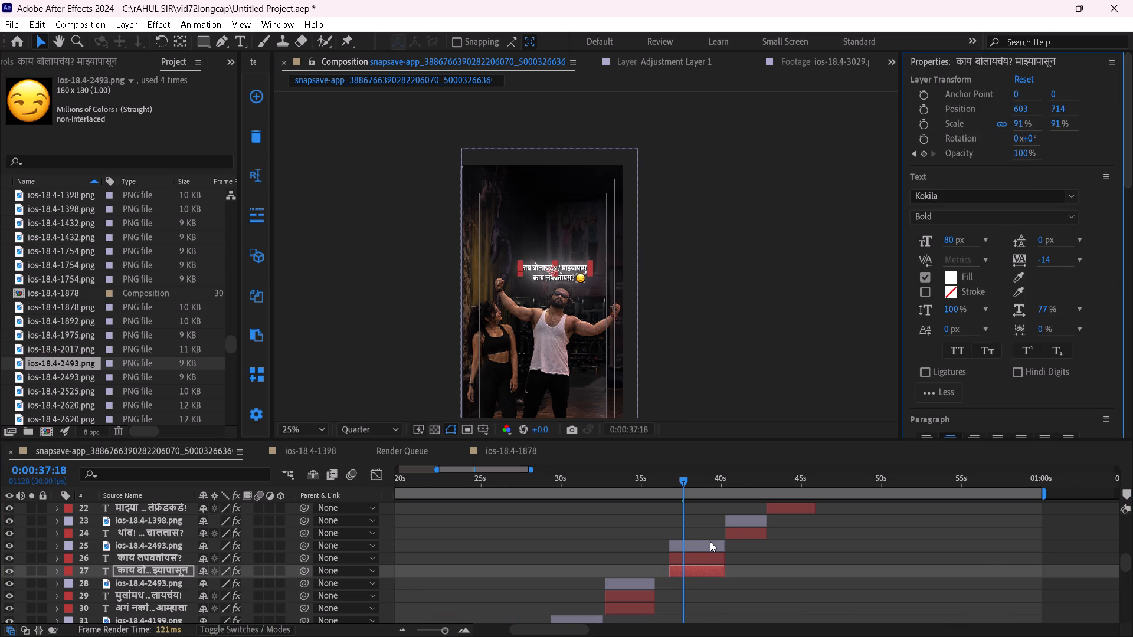
pyautogui.keyDown('shift'); pyautogui.click(719, 567); pyautogui.keyUp('shift')
pyautogui.moveTo(567, 277); pyautogui.dragTo(544, 292)
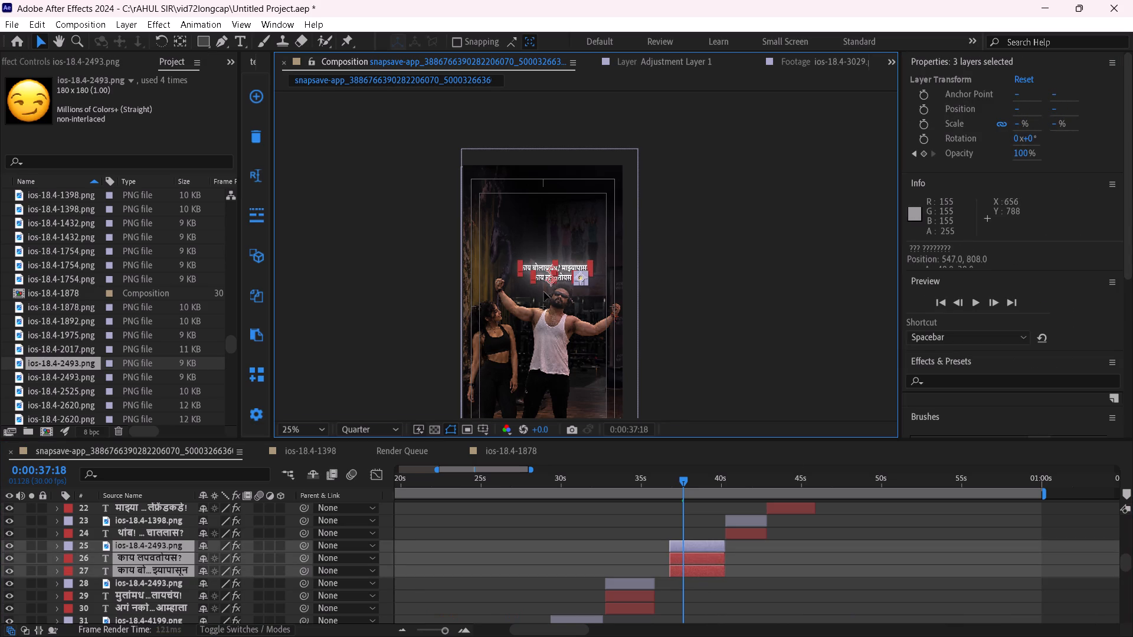
pyautogui.moveTo(544, 292); pyautogui.dragTo(516, 297)
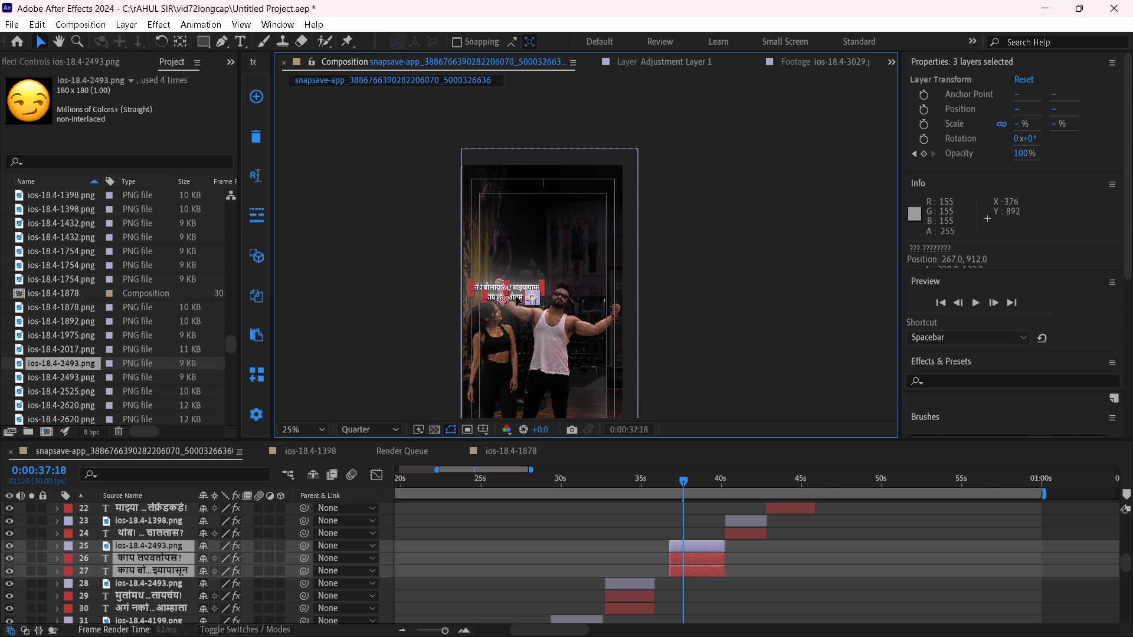
pyautogui.moveTo(516, 297); pyautogui.dragTo(515, 294)
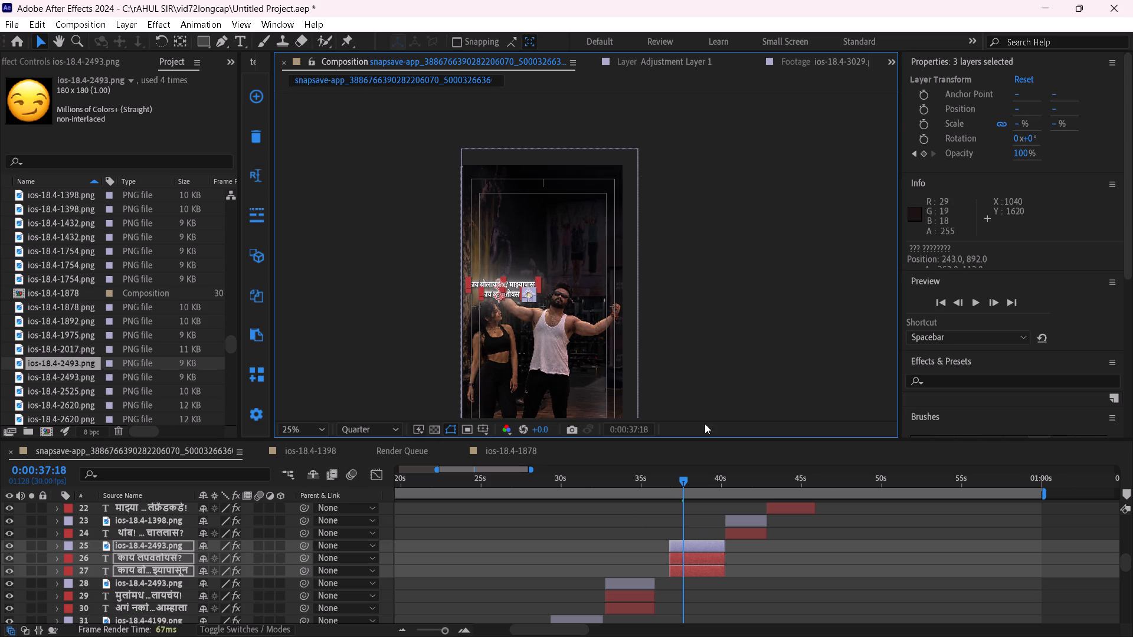
pyautogui.click(717, 338)
# Shift the layer 27 caption line slightly to the right so it sits inside the frame's safe margin, above the second line.
pyautogui.click(707, 567)
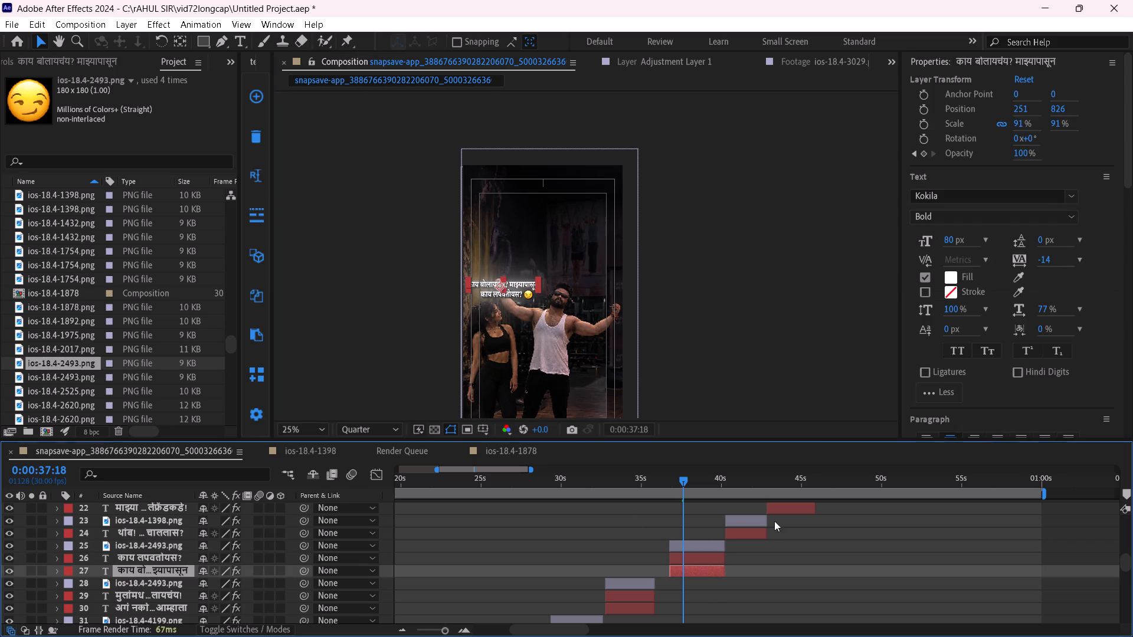
pyautogui.moveTo(1026, 102); pyautogui.dragTo(1057, 106)
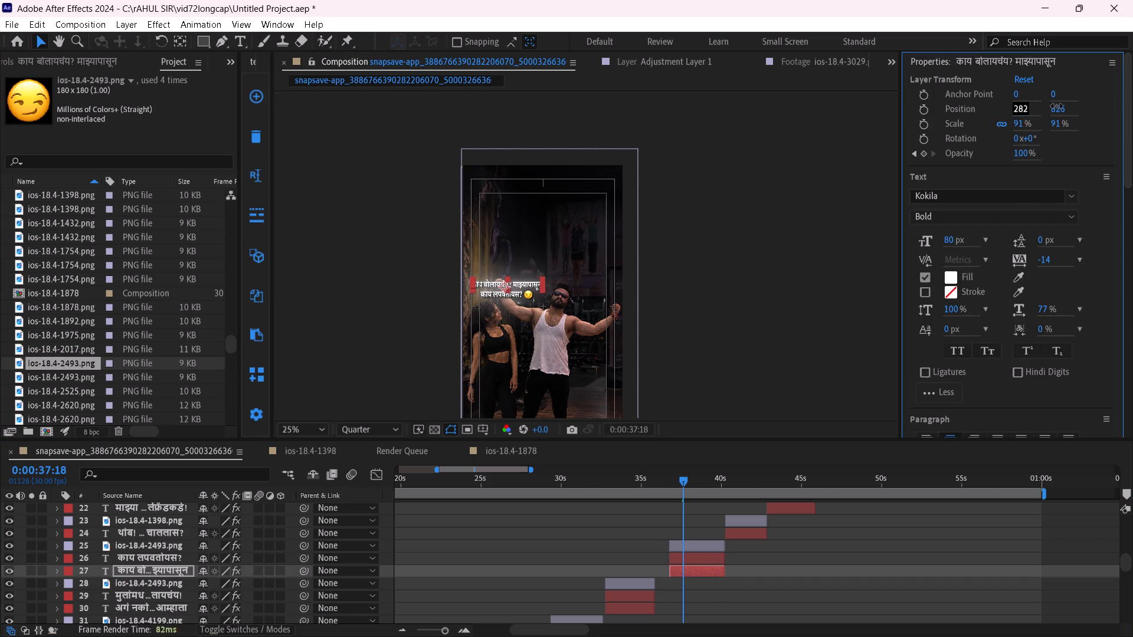
pyautogui.moveTo(1057, 106); pyautogui.dragTo(1064, 108)
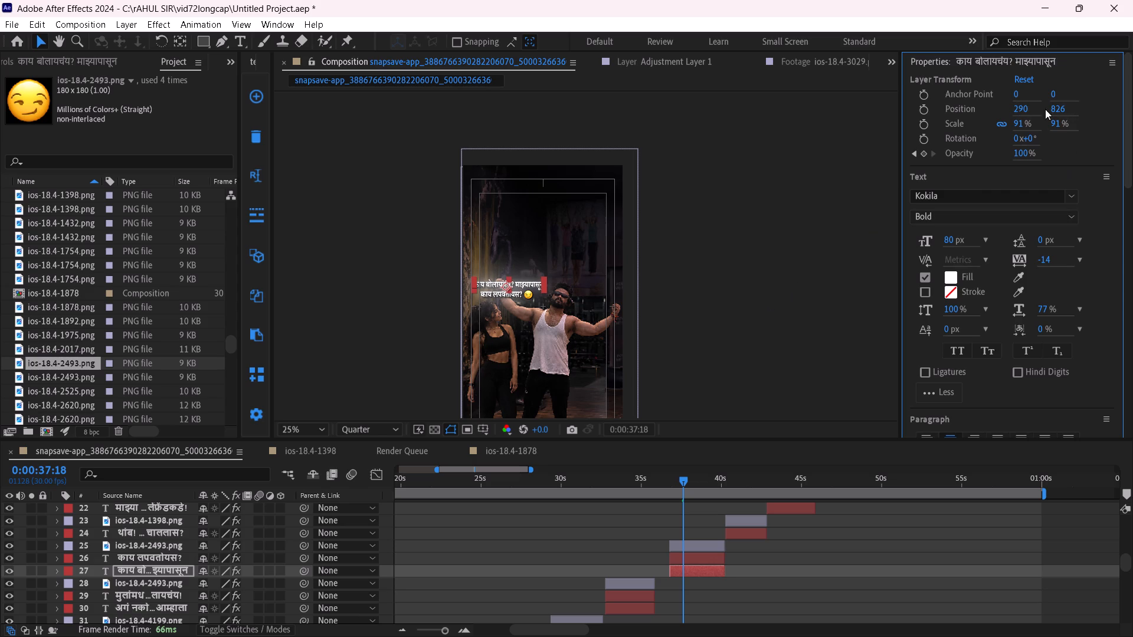
pyautogui.moveTo(1026, 105); pyautogui.dragTo(1040, 110)
pyautogui.click(719, 302)
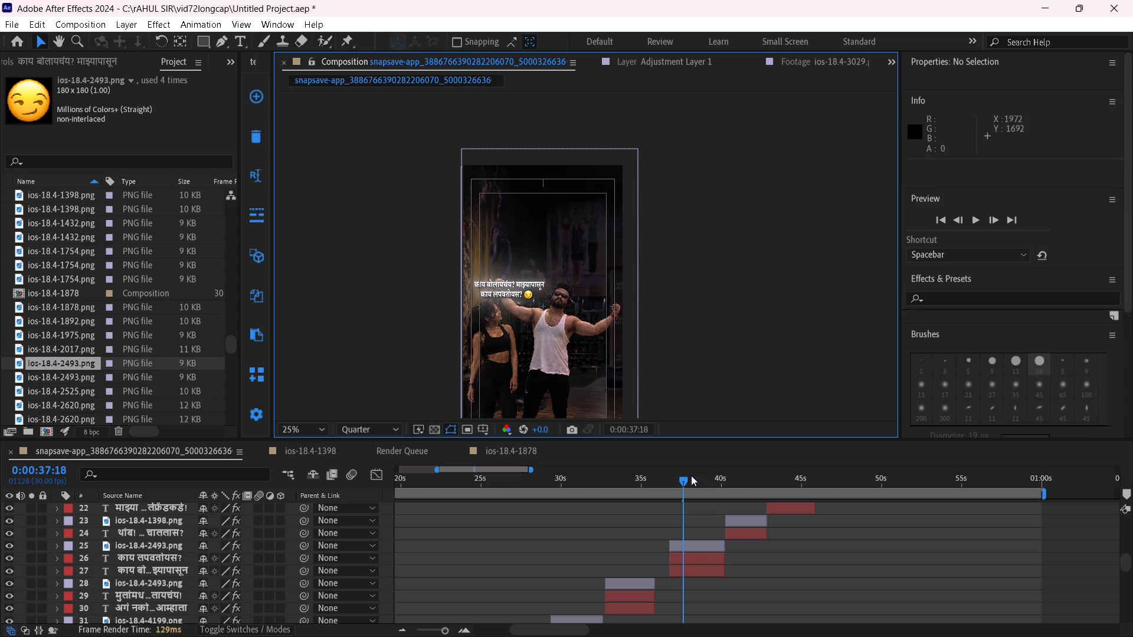
# Extend the ends of the caption and emoji layers 28 to 30 together by 12 frames, toward the start of layers 25 to 27.
pyautogui.moveTo(683, 480); pyautogui.dragTo(709, 495)
pyautogui.keyDown('shift'); pyautogui.click(709, 545); pyautogui.keyUp('shift')
pyautogui.click(633, 588)
pyautogui.scroll(-1, 633, 588)
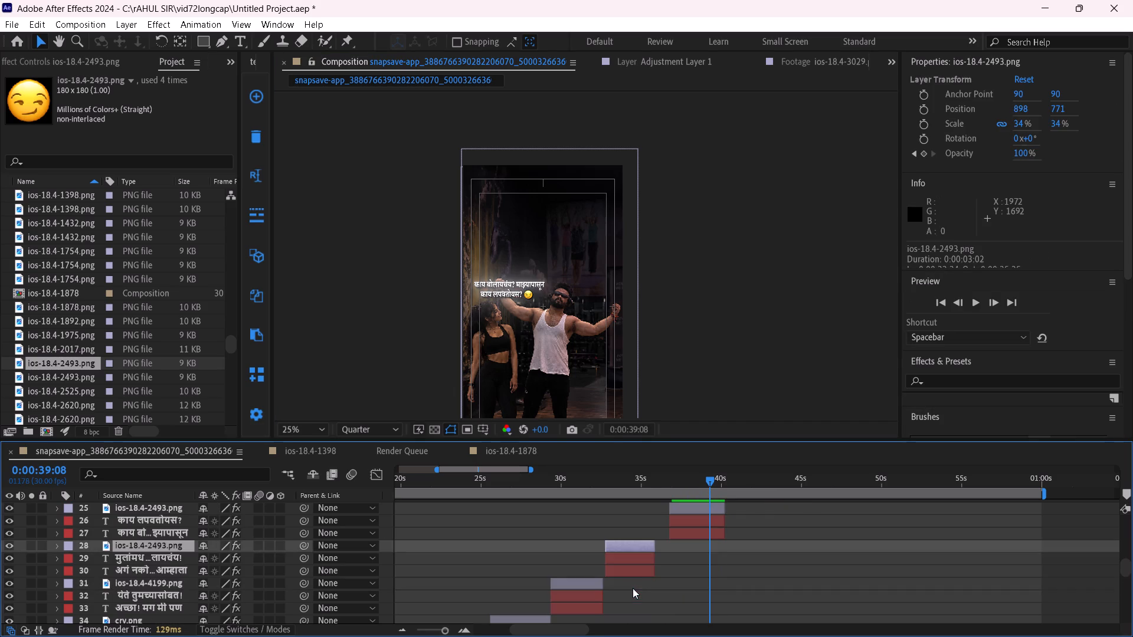
pyautogui.keyDown('shift'); pyautogui.click(643, 570); pyautogui.keyUp('shift')
pyautogui.moveTo(656, 559); pyautogui.dragTo(663, 559)
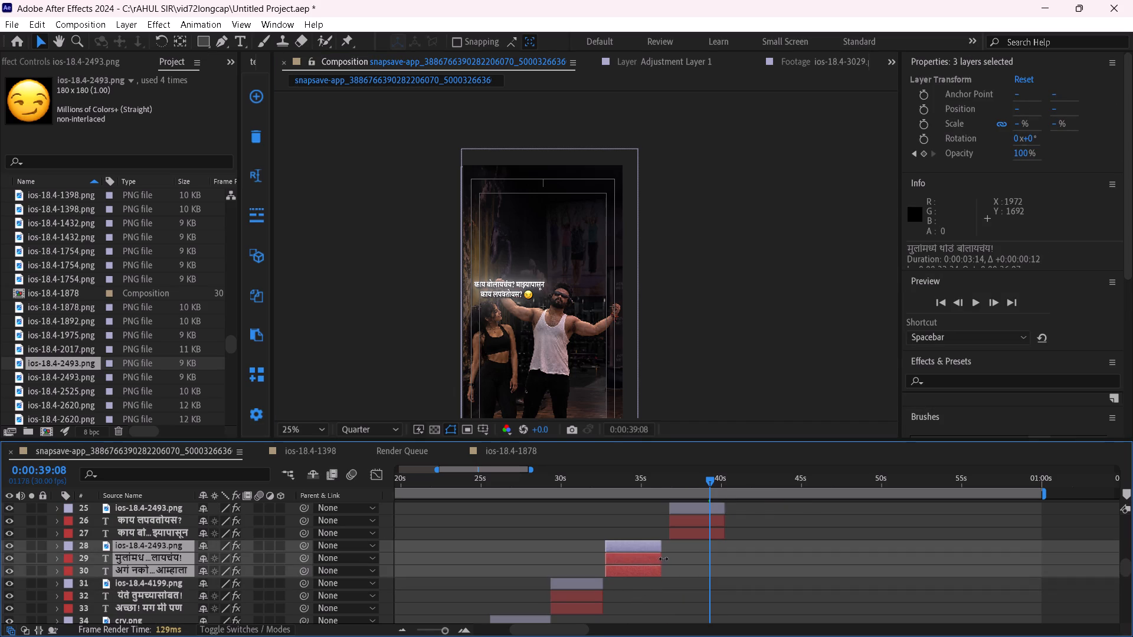
pyautogui.click(684, 562)
# Select the caption and emoji layers 25 to 27 together in the timeline.
pyautogui.scroll(1, 680, 563)
pyautogui.keyDown('shift'); pyautogui.click(688, 544); pyautogui.keyUp('shift')
pyautogui.keyDown('shift'); pyautogui.click(687, 573); pyautogui.keyUp('shift')
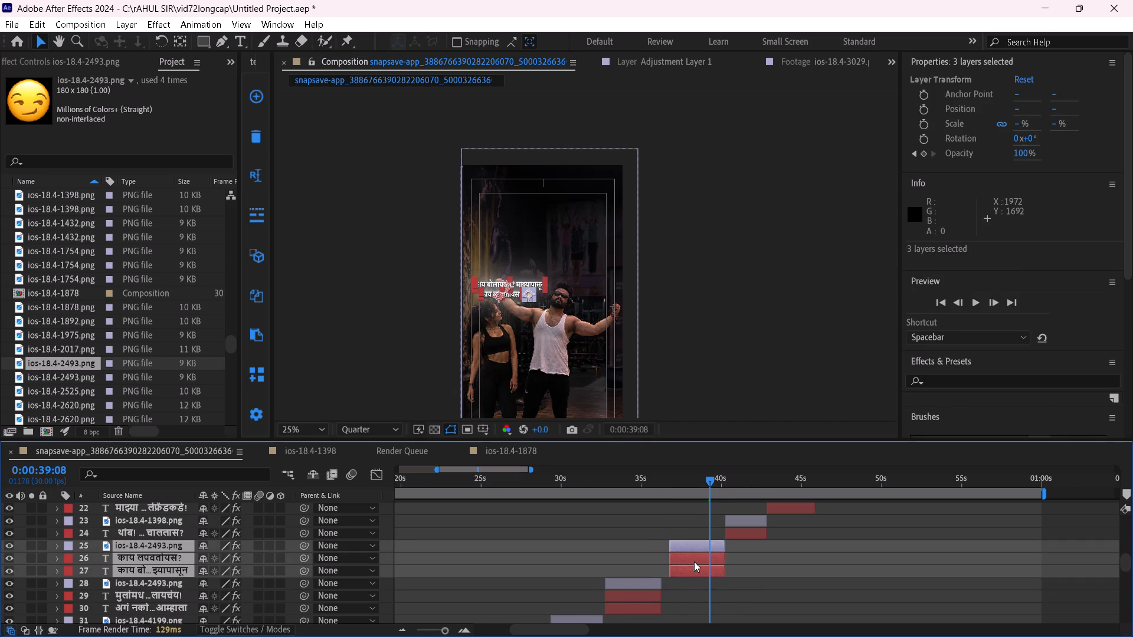
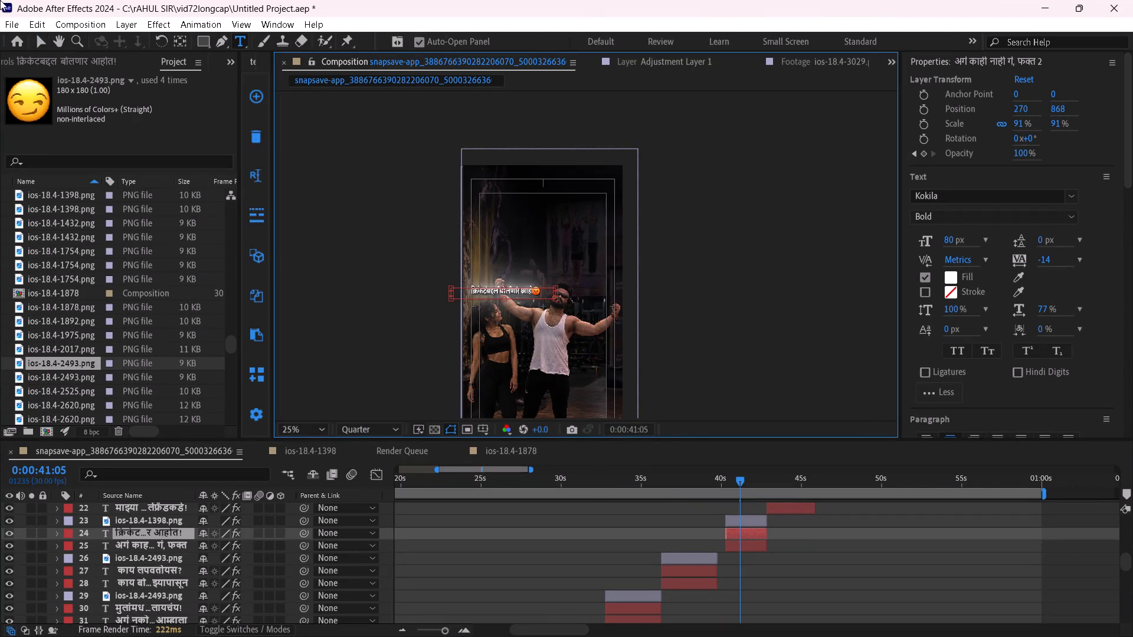
# Raise the layer 25 caption line to a Y position of about 810, above the layer 24 line.
pyautogui.click(41, 39)
pyautogui.click(754, 546)
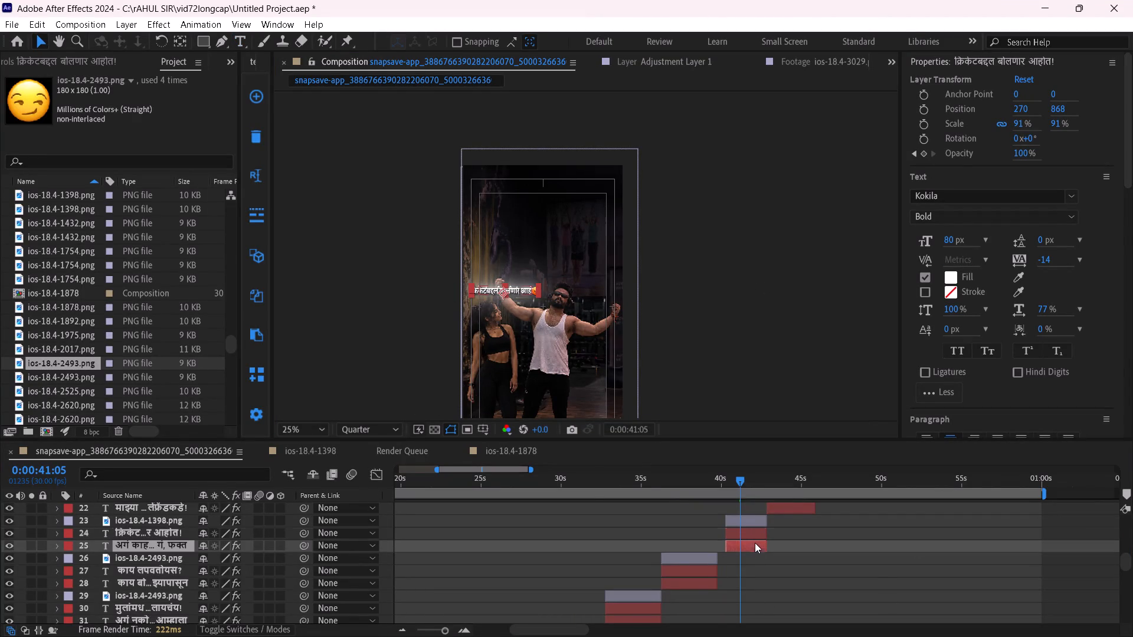
pyautogui.moveTo(1056, 110); pyautogui.dragTo(1019, 103)
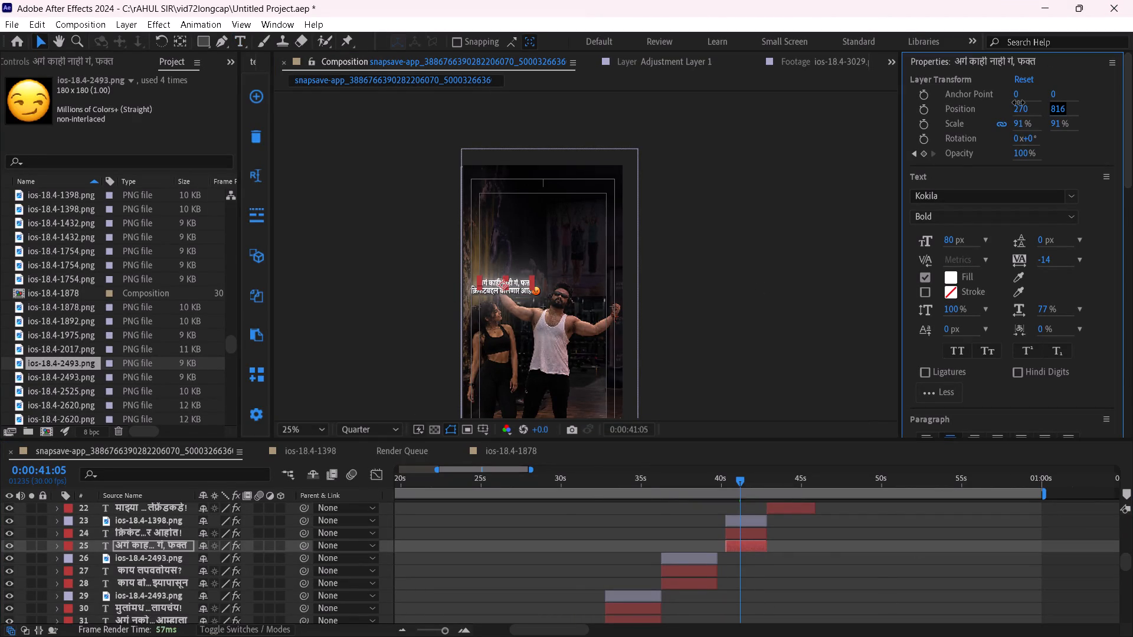
pyautogui.moveTo(1019, 103); pyautogui.dragTo(1016, 104)
pyautogui.moveTo(1016, 104); pyautogui.dragTo(1013, 106)
pyautogui.click(695, 377)
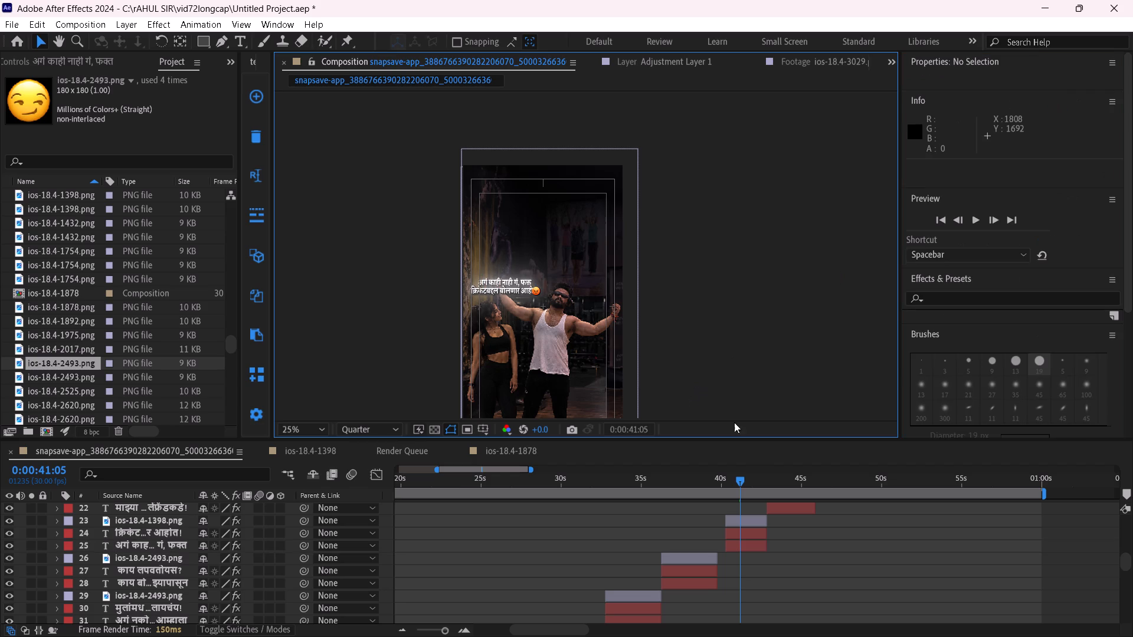
# Move the layer 23 emoji to an X position of 550, just past the end of the second caption line.
pyautogui.click(739, 518)
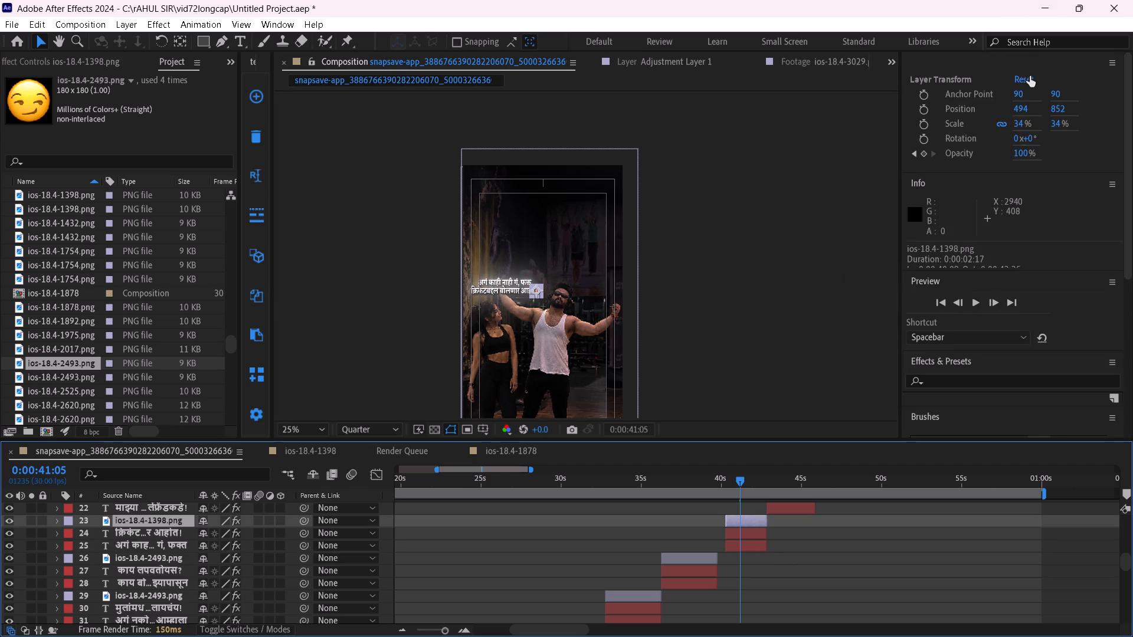
pyautogui.moveTo(1021, 109); pyautogui.dragTo(1069, 110)
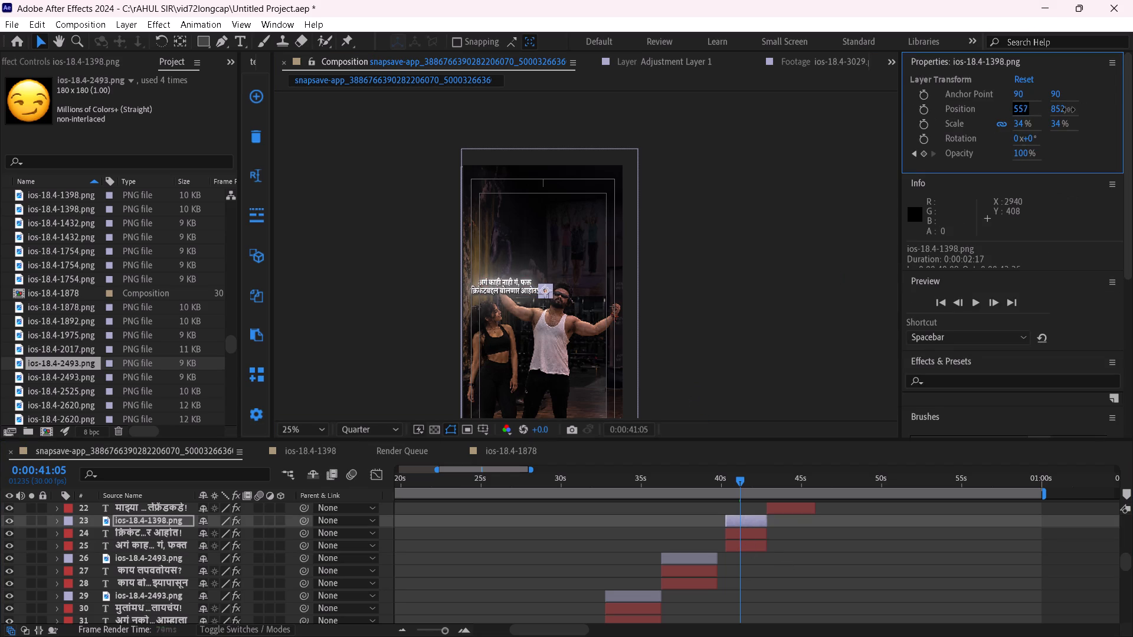
pyautogui.moveTo(1069, 110); pyautogui.dragTo(1067, 112)
pyautogui.click(844, 293)
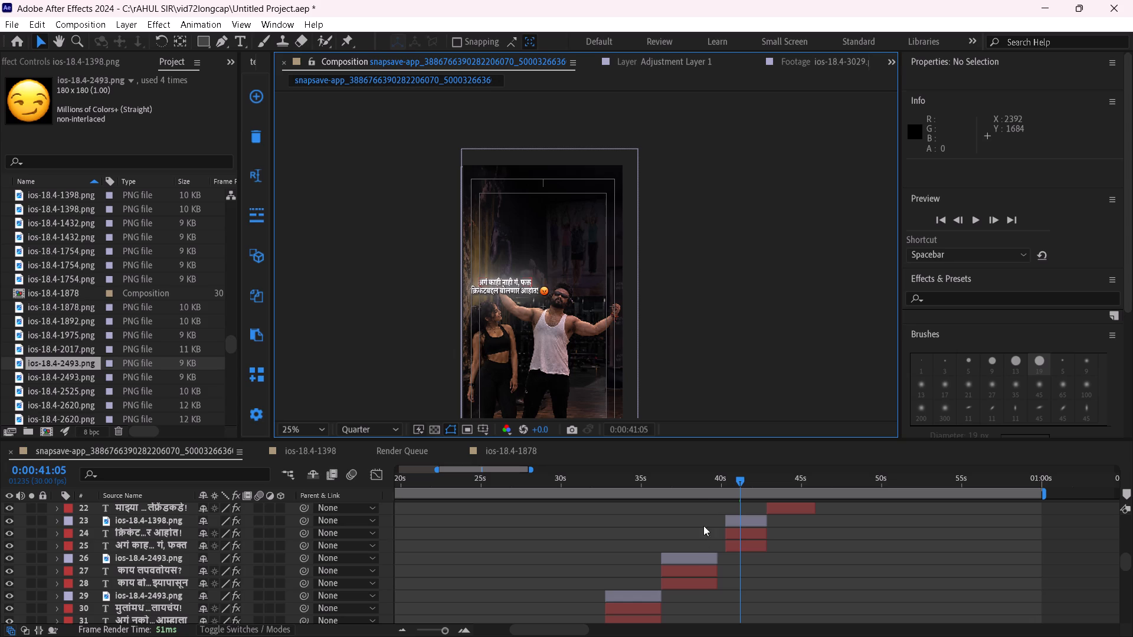
# Compare the placement of the captions between about 35 and 41 seconds in the timeline.
pyautogui.moveTo(700, 482); pyautogui.dragTo(689, 482)
pyautogui.click(695, 561)
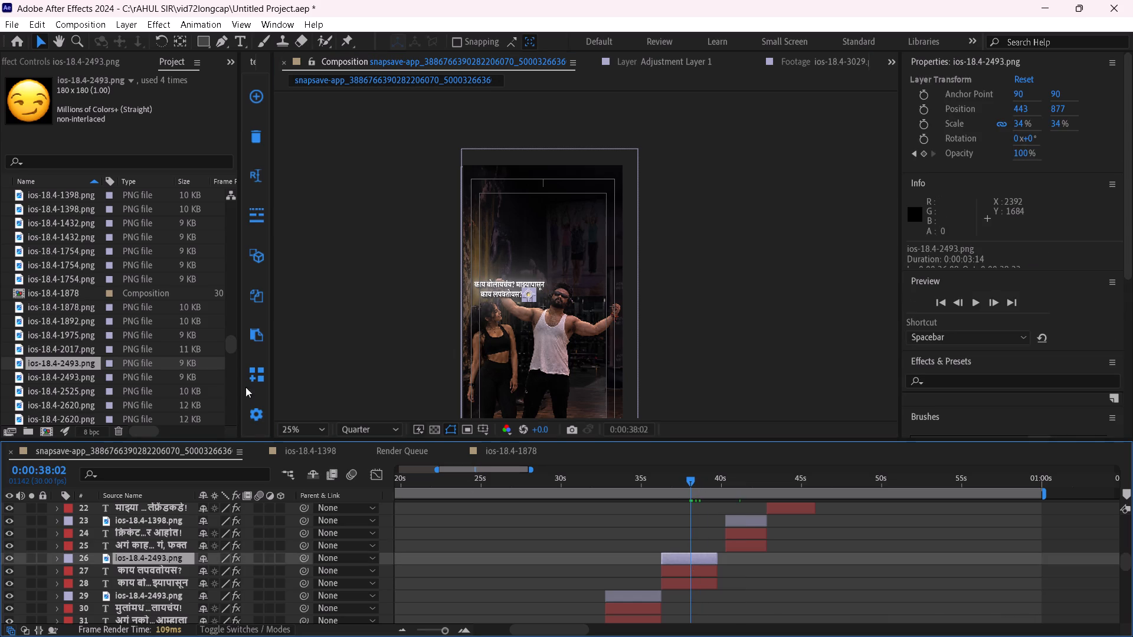
pyautogui.moveTo(653, 477); pyautogui.dragTo(640, 478)
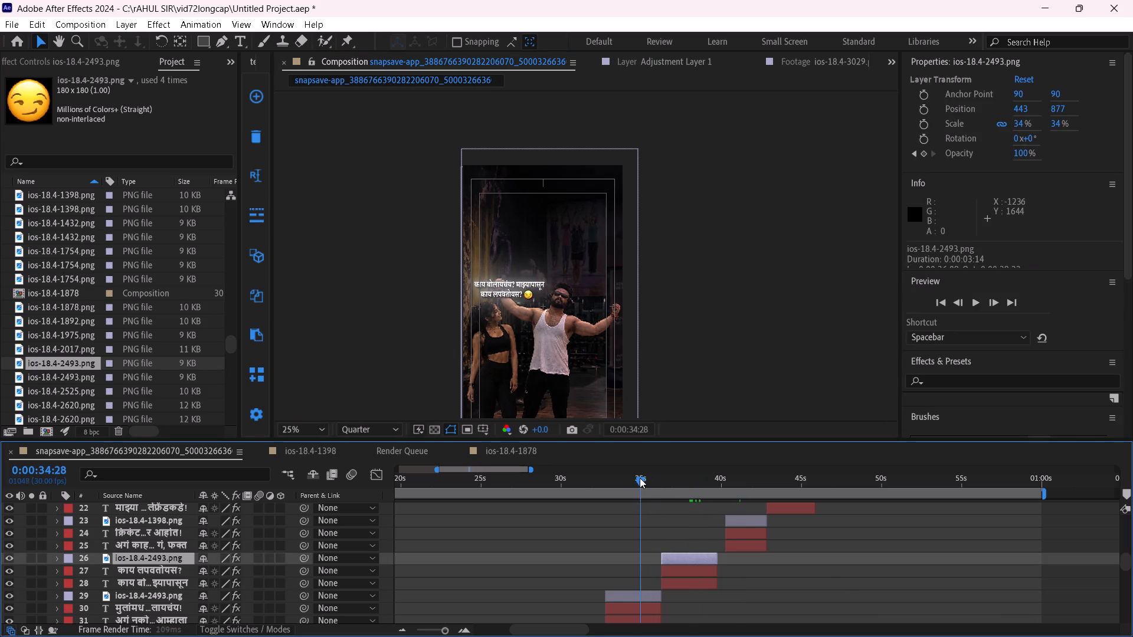
pyautogui.moveTo(640, 478); pyautogui.dragTo(738, 503)
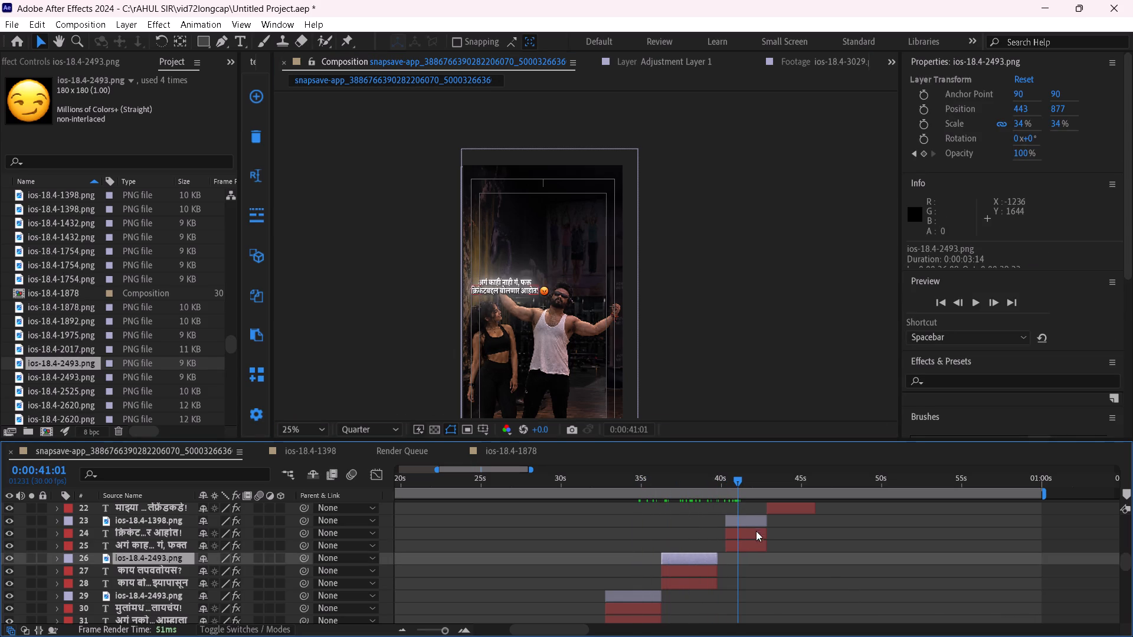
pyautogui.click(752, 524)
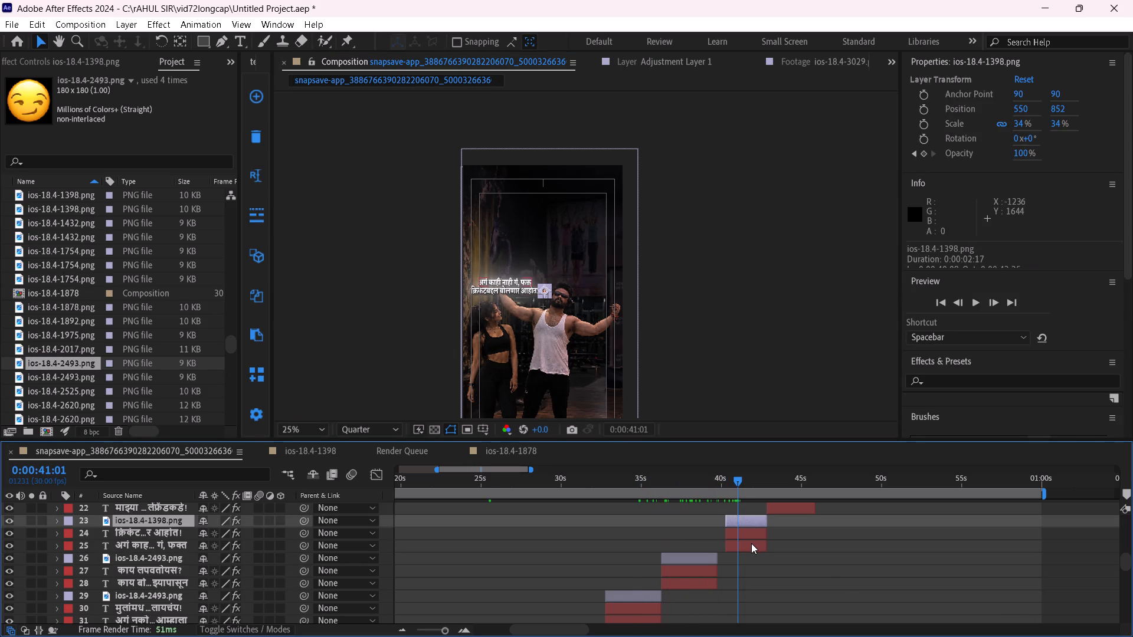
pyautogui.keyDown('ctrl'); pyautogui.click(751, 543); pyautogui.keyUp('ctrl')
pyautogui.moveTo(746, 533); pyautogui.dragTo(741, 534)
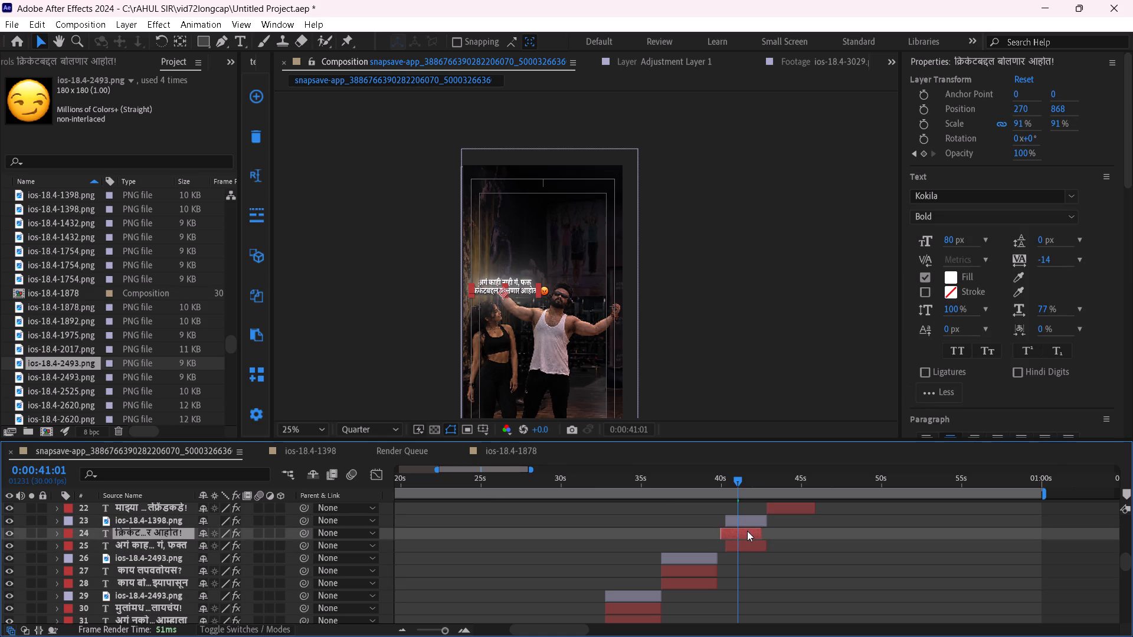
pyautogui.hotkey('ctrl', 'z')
# Shift the caption and emoji layers 23 to 25 together earlier so they start where layers 26 to 28 end.
pyautogui.click(749, 523)
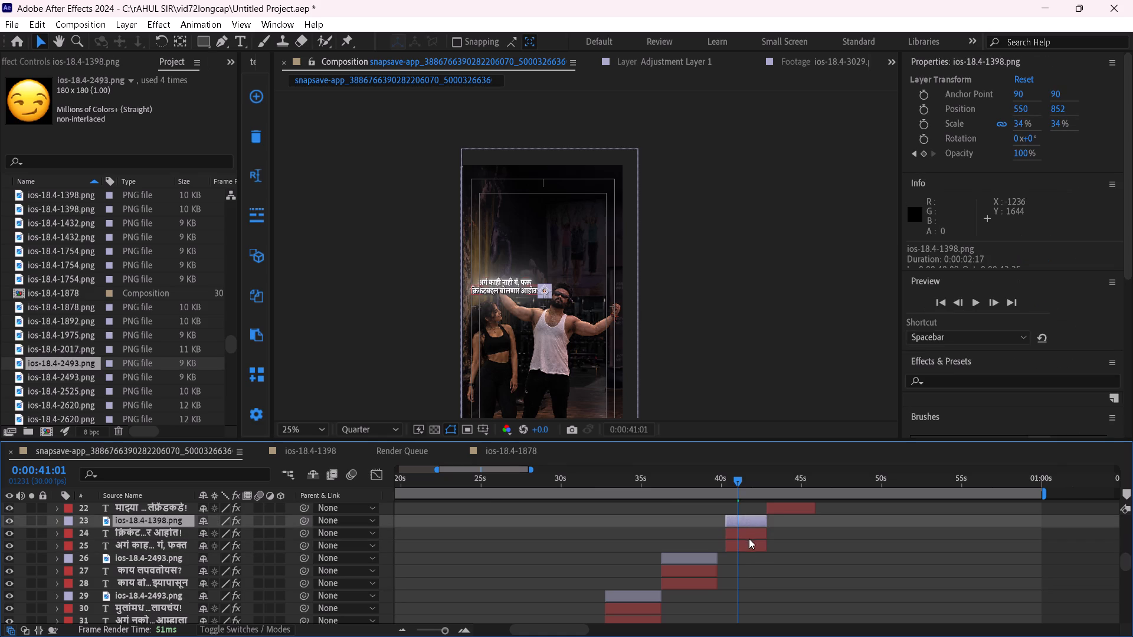
pyautogui.keyDown('shift'); pyautogui.click(754, 549); pyautogui.keyUp('shift')
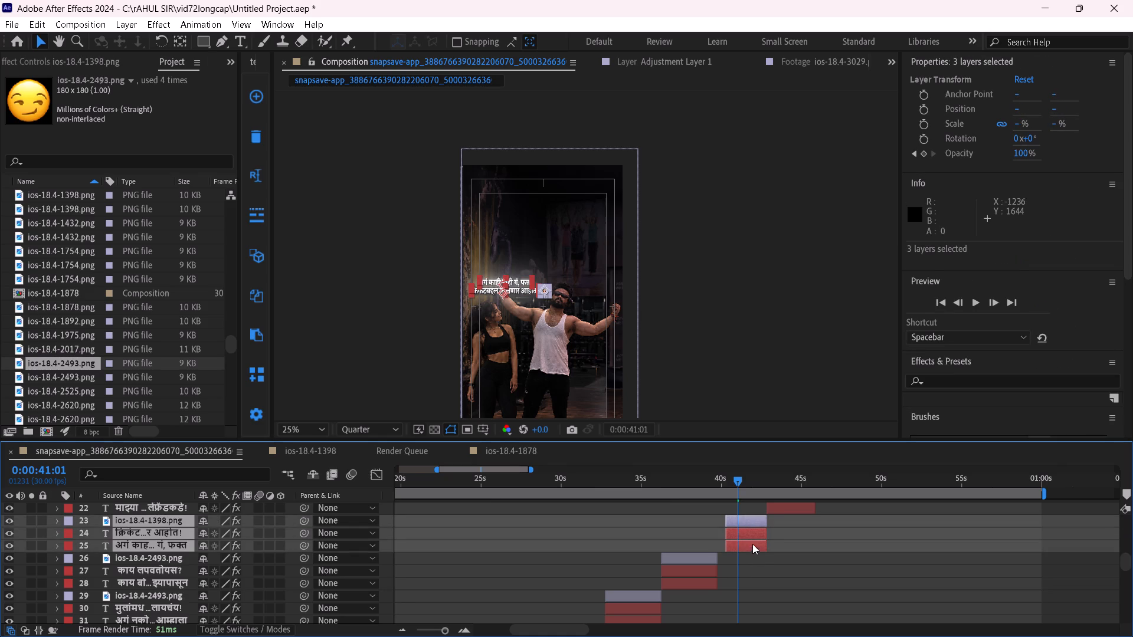
pyautogui.moveTo(748, 534); pyautogui.dragTo(741, 534)
# Extend the ends of layers 23 to 25 together by 28 frames, to a duration of 0:00:03:15.
pyautogui.moveTo(759, 537); pyautogui.dragTo(760, 539)
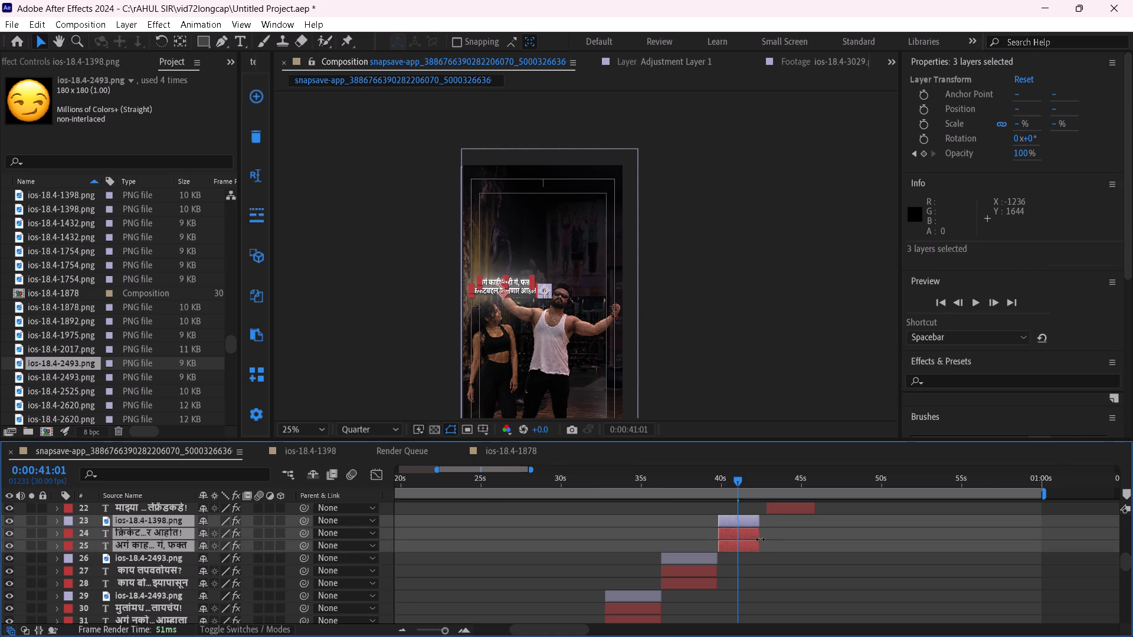
pyautogui.moveTo(760, 539); pyautogui.dragTo(769, 549)
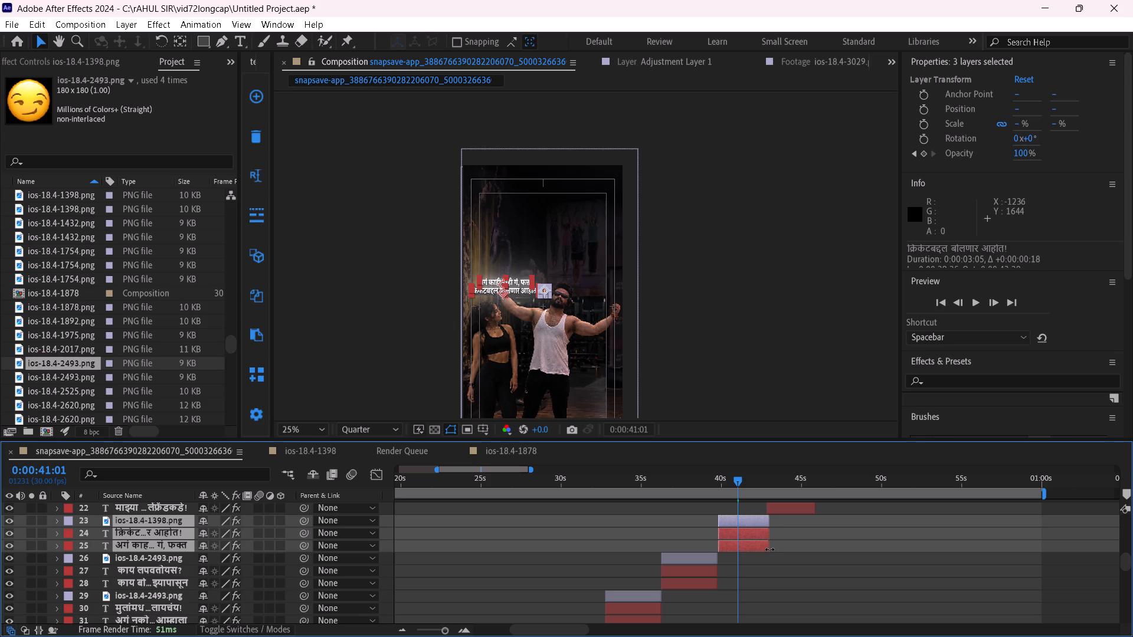
pyautogui.moveTo(769, 549); pyautogui.dragTo(774, 550)
# Move the caption lines and emoji on layers 23 to 25 together to the frame's right side, above the man's head.
pyautogui.moveTo(516, 291); pyautogui.dragTo(566, 272)
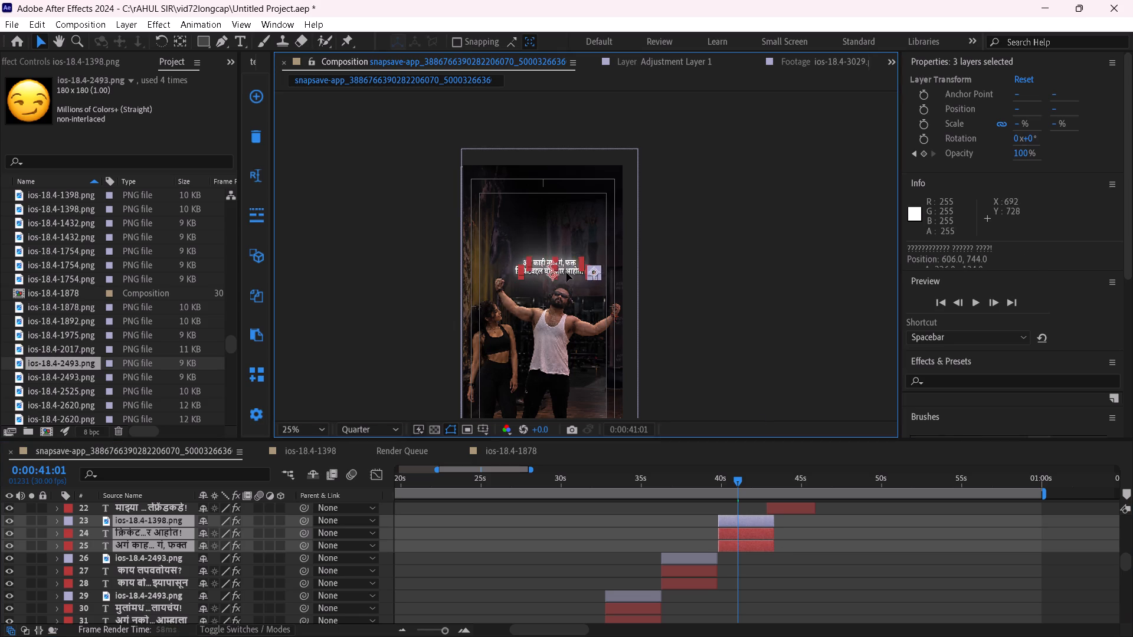
pyautogui.moveTo(566, 272); pyautogui.dragTo(572, 276)
pyautogui.click(708, 287)
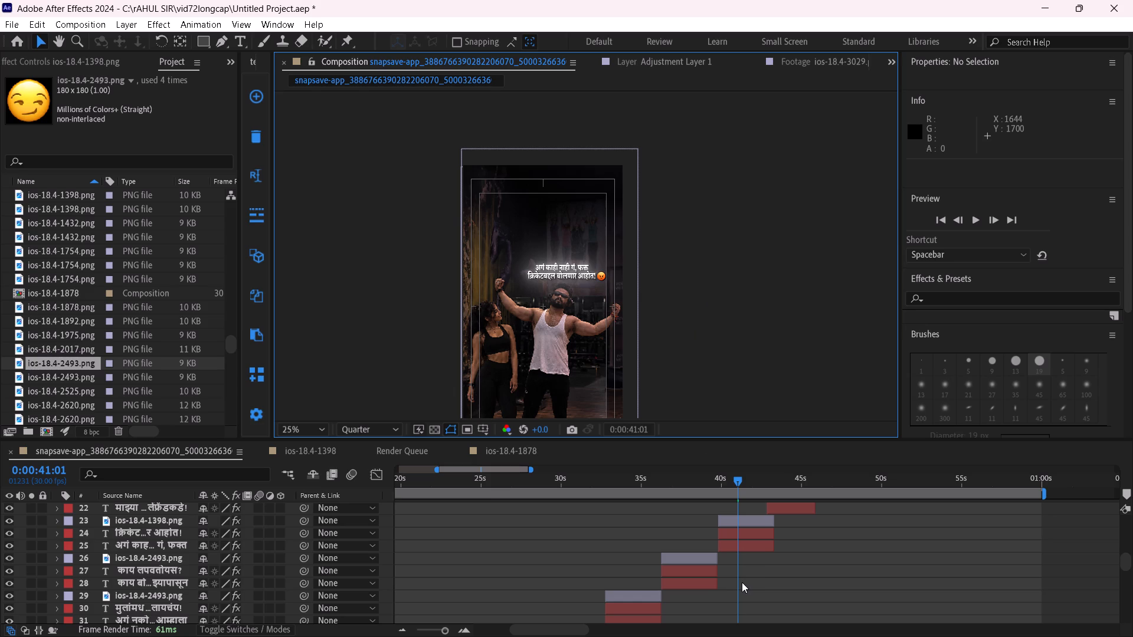
# Raise the layer 25 caption line slightly to a Y position of 705.
pyautogui.click(756, 543)
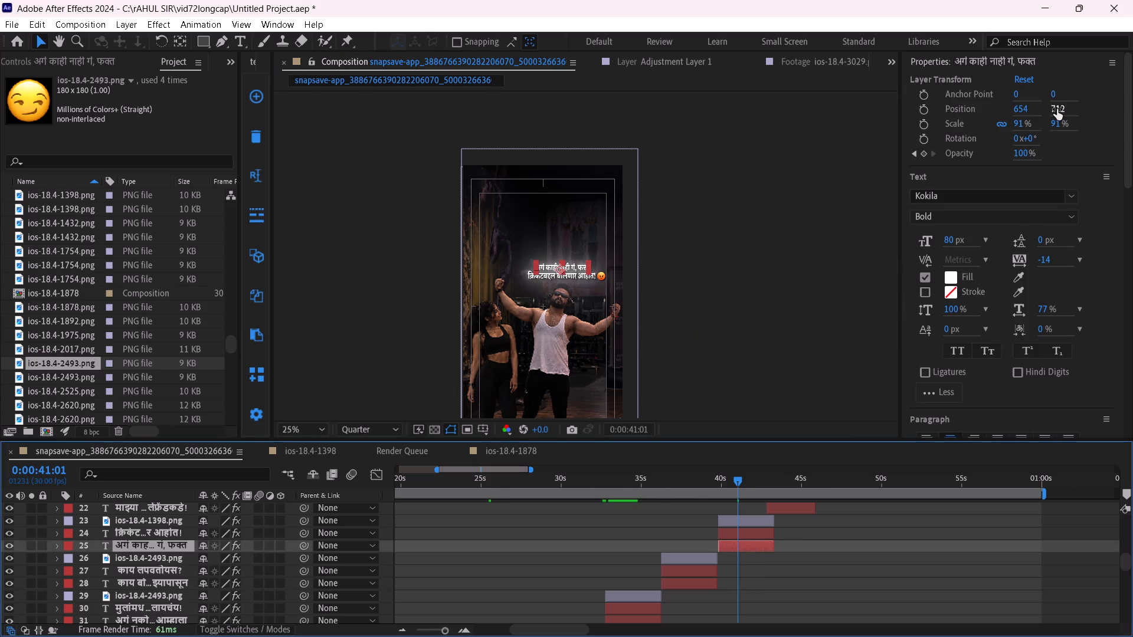
pyautogui.moveTo(1057, 109); pyautogui.dragTo(1049, 109)
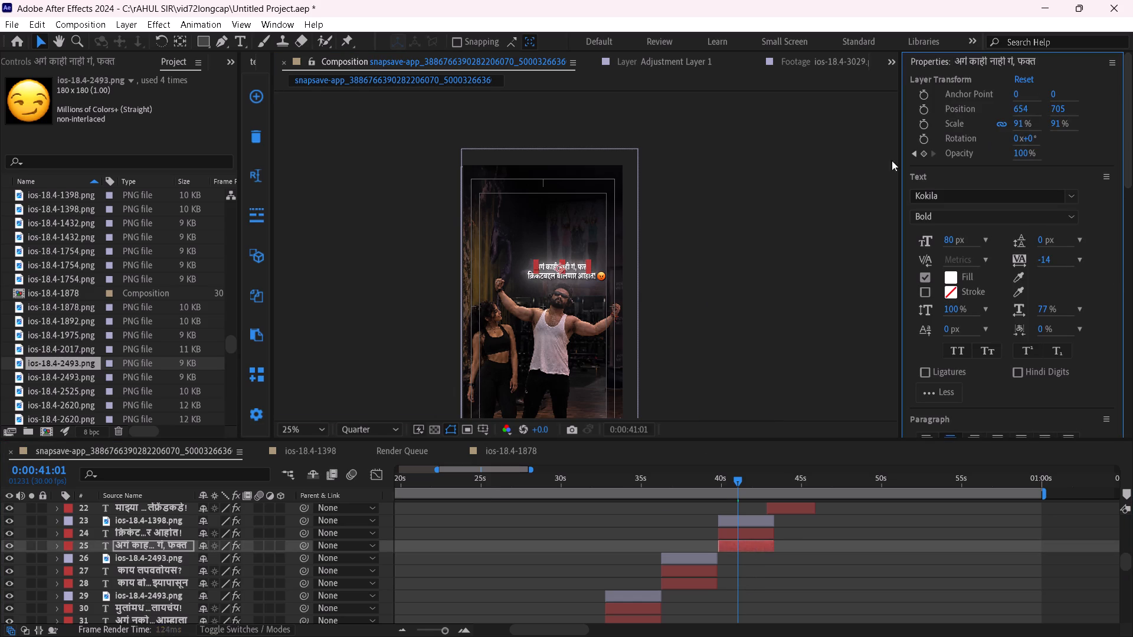
pyautogui.click(739, 236)
# Scrub between about 37 and 41 seconds to review the change from the layers 26 to 28 caption to layers 23 to 25.
pyautogui.scroll(1, 758, 603)
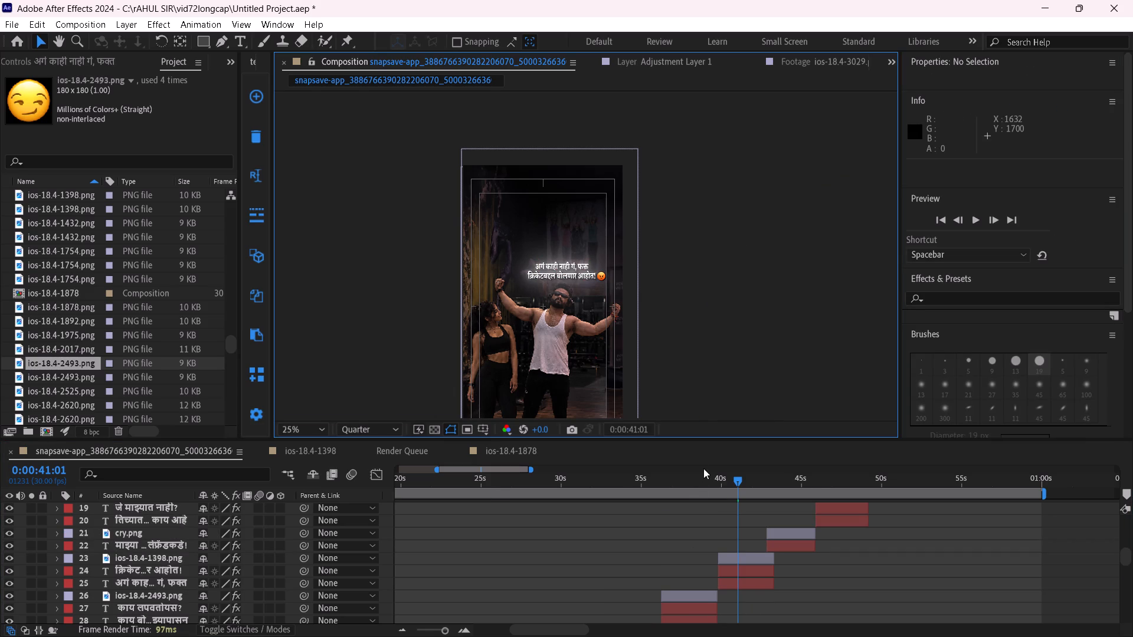
pyautogui.moveTo(688, 487); pyautogui.dragTo(687, 489)
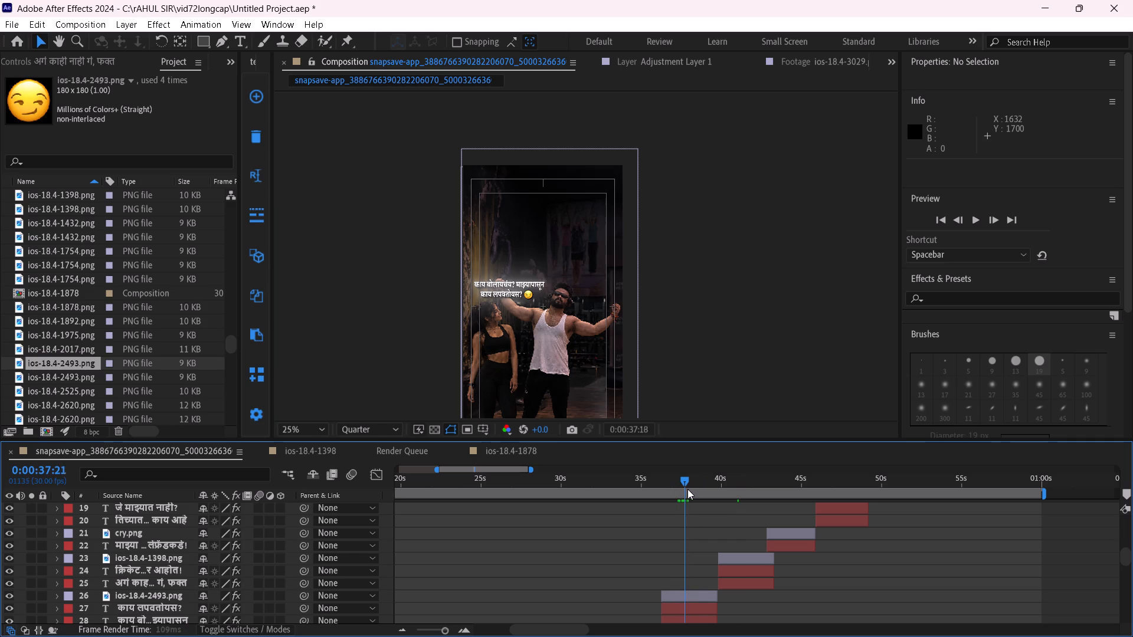
pyautogui.moveTo(687, 489); pyautogui.dragTo(694, 517)
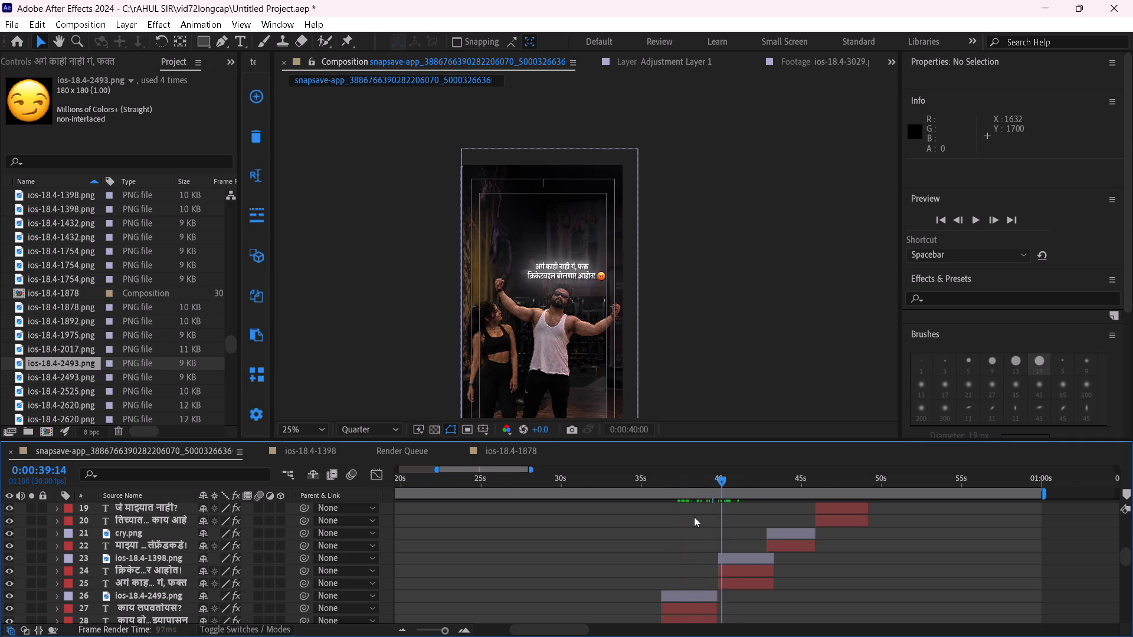
pyautogui.moveTo(694, 517); pyautogui.dragTo(704, 516)
pyautogui.moveTo(710, 483); pyautogui.dragTo(730, 478)
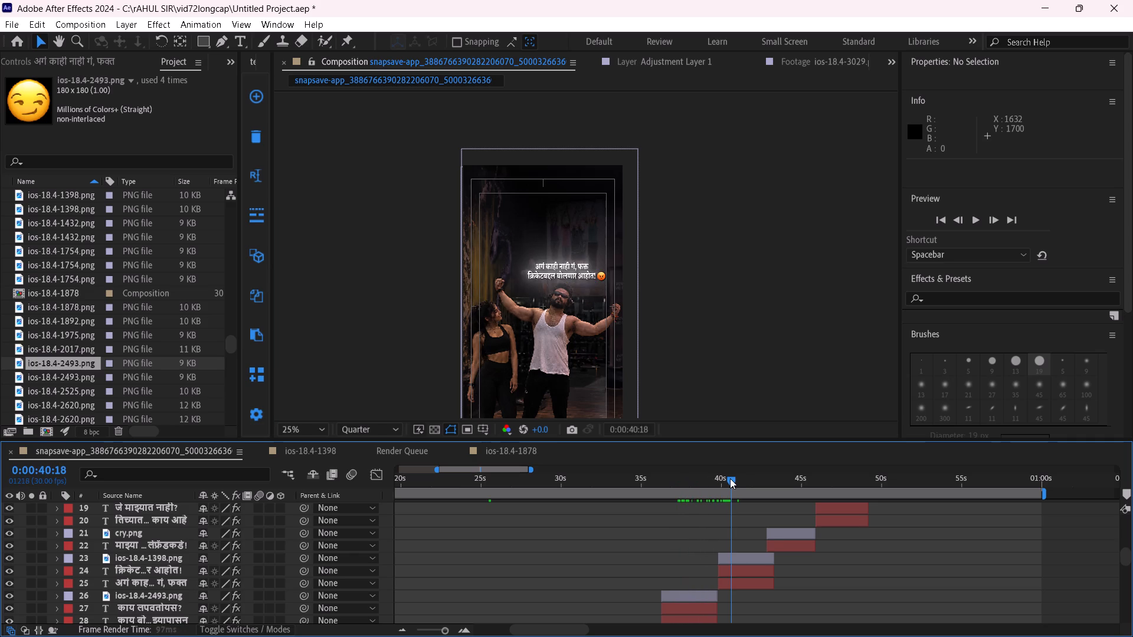
pyautogui.moveTo(730, 478); pyautogui.dragTo(736, 475)
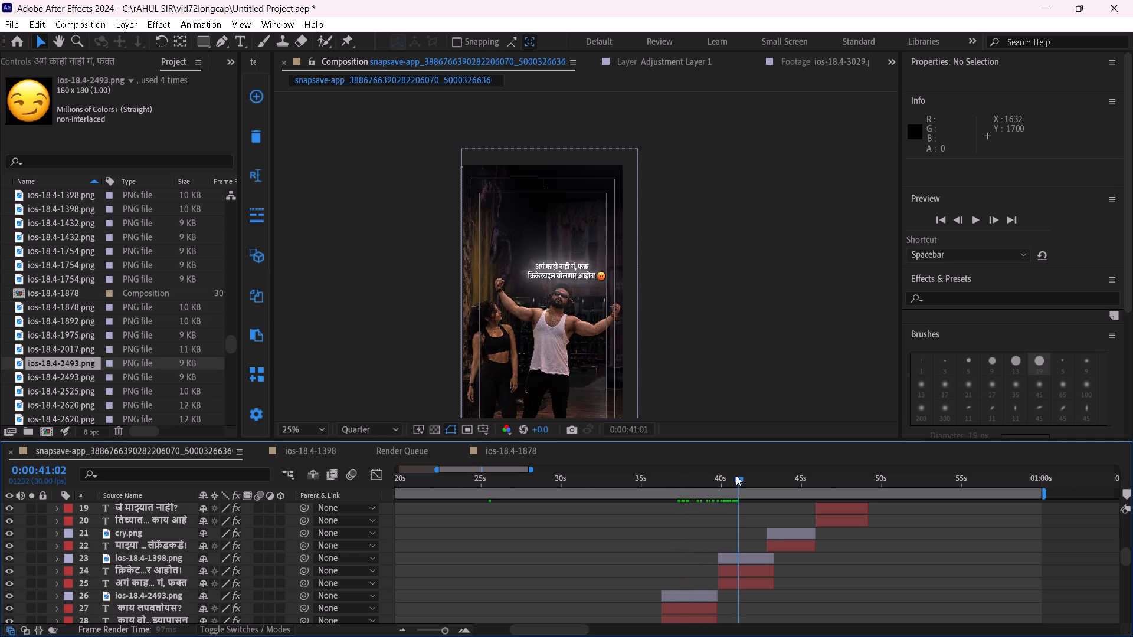
pyautogui.moveTo(736, 475); pyautogui.dragTo(736, 475)
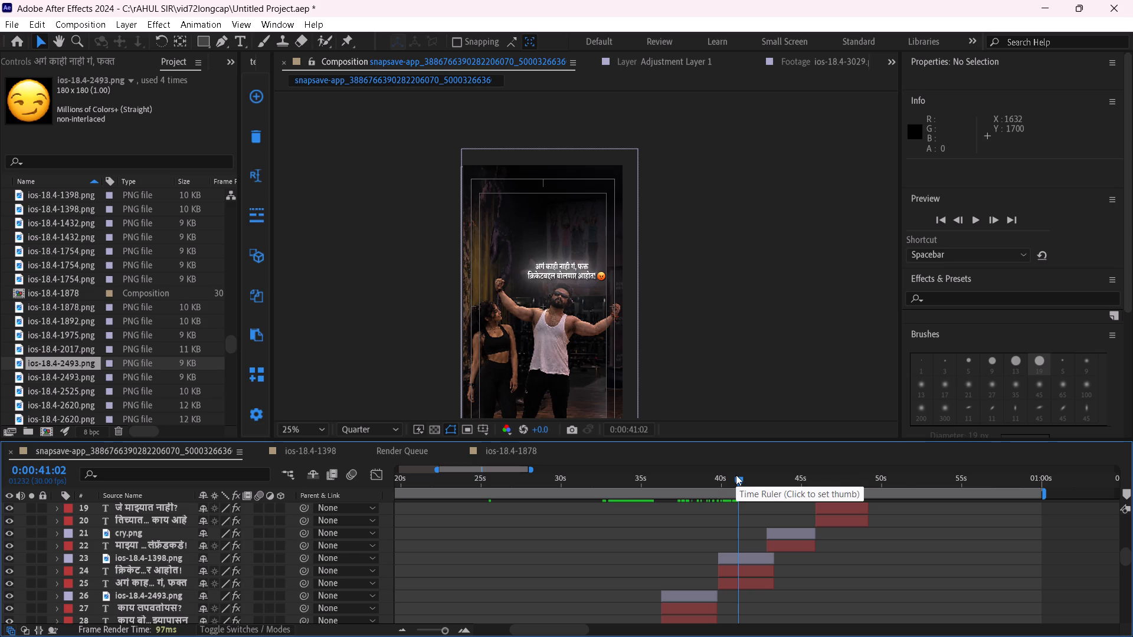
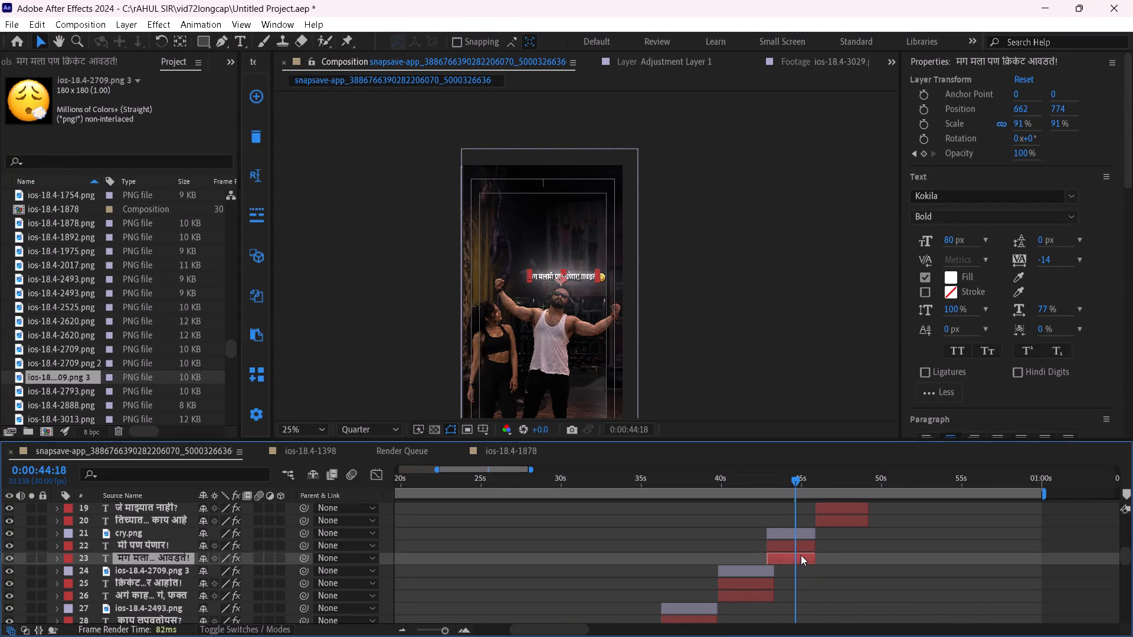
# Raise the layer 23 caption line above the layer 22 line, to a Y position of 717.
pyautogui.moveTo(1057, 107); pyautogui.dragTo(1021, 116)
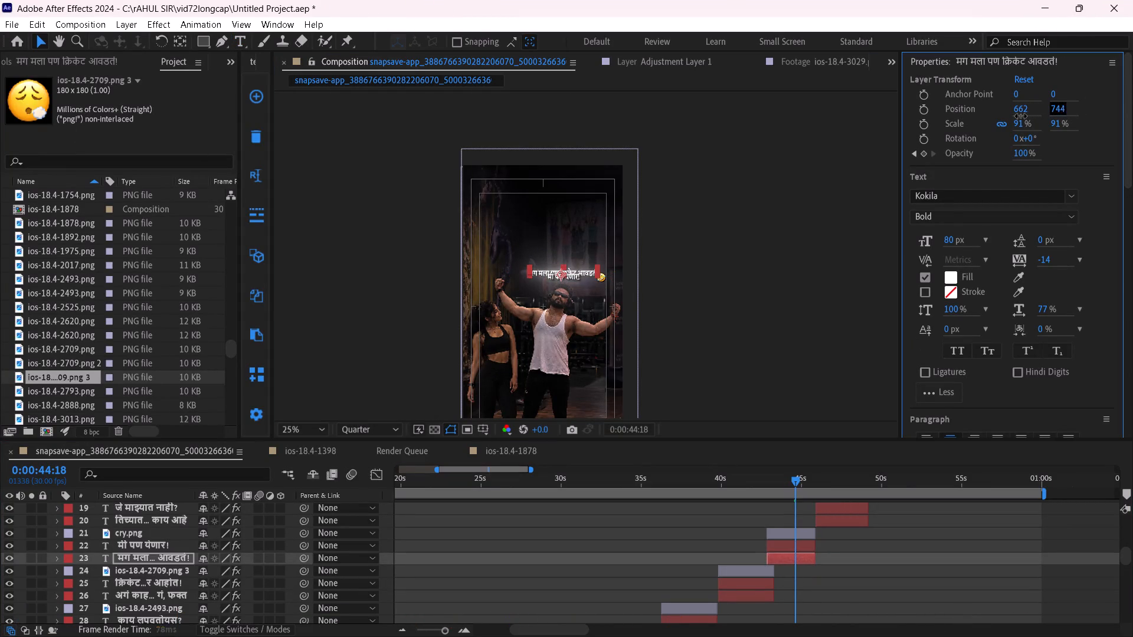
pyautogui.moveTo(1021, 116); pyautogui.dragTo(1001, 117)
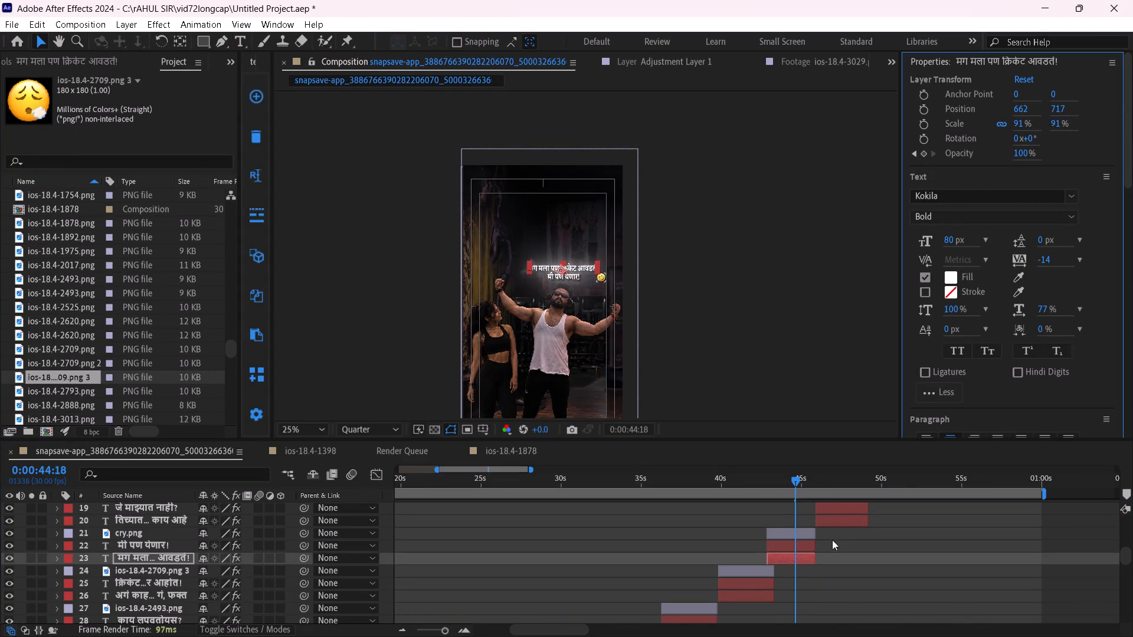
# Bring the cry.png emoji close beside the layer 22 caption line, and shift both slightly left beneath the layer 23 line.
pyautogui.click(812, 532)
pyautogui.moveTo(1019, 114); pyautogui.dragTo(955, 127)
pyautogui.click(783, 337)
pyautogui.keyDown('shift'); pyautogui.click(799, 549); pyautogui.keyUp('shift')
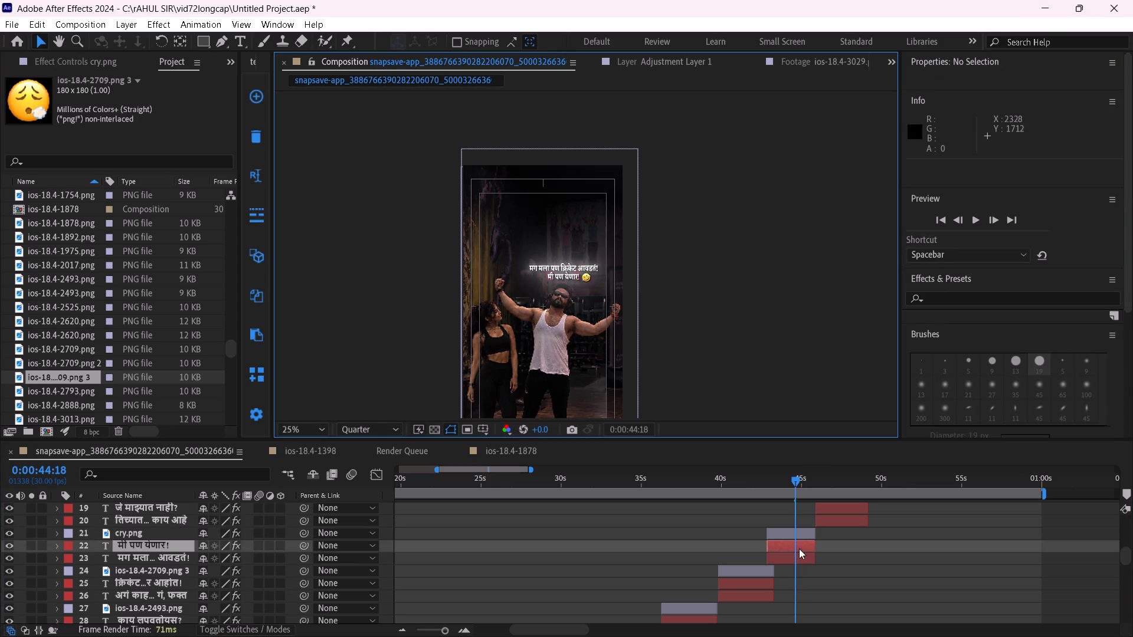
pyautogui.keyDown('shift'); pyautogui.click(800, 537); pyautogui.keyUp('shift')
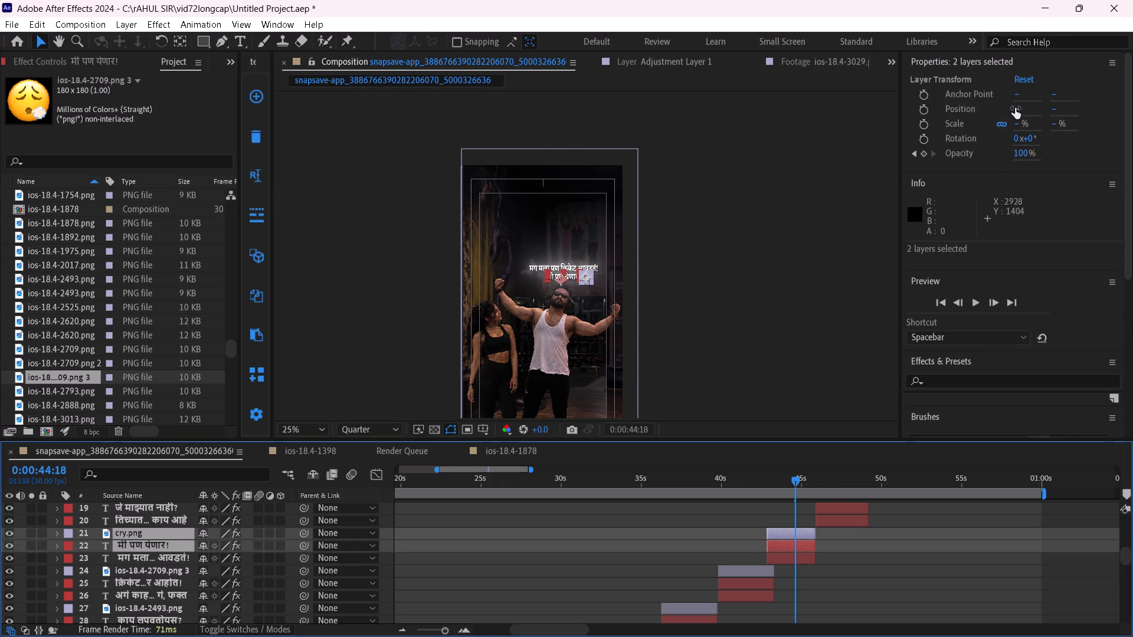
pyautogui.moveTo(1017, 108); pyautogui.dragTo(1003, 110)
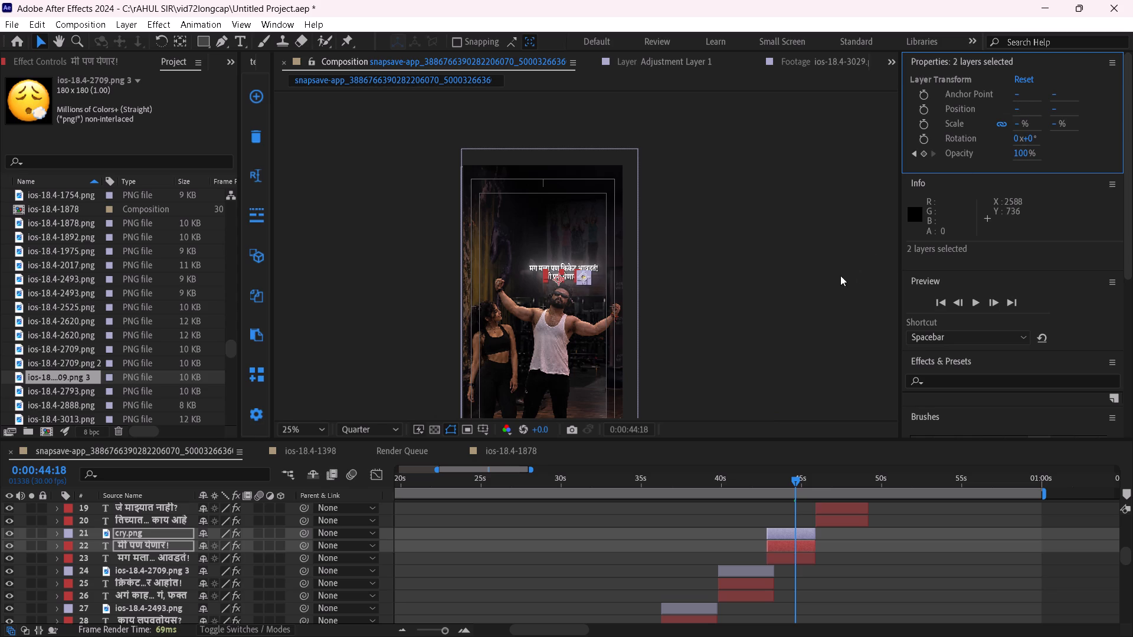
pyautogui.click(840, 275)
# Move the caption lines and emoji on layers 21 to 23 together to the frame's left side, above the woman's head.
pyautogui.click(798, 533)
pyautogui.keyDown('shift'); pyautogui.click(795, 558); pyautogui.keyUp('shift')
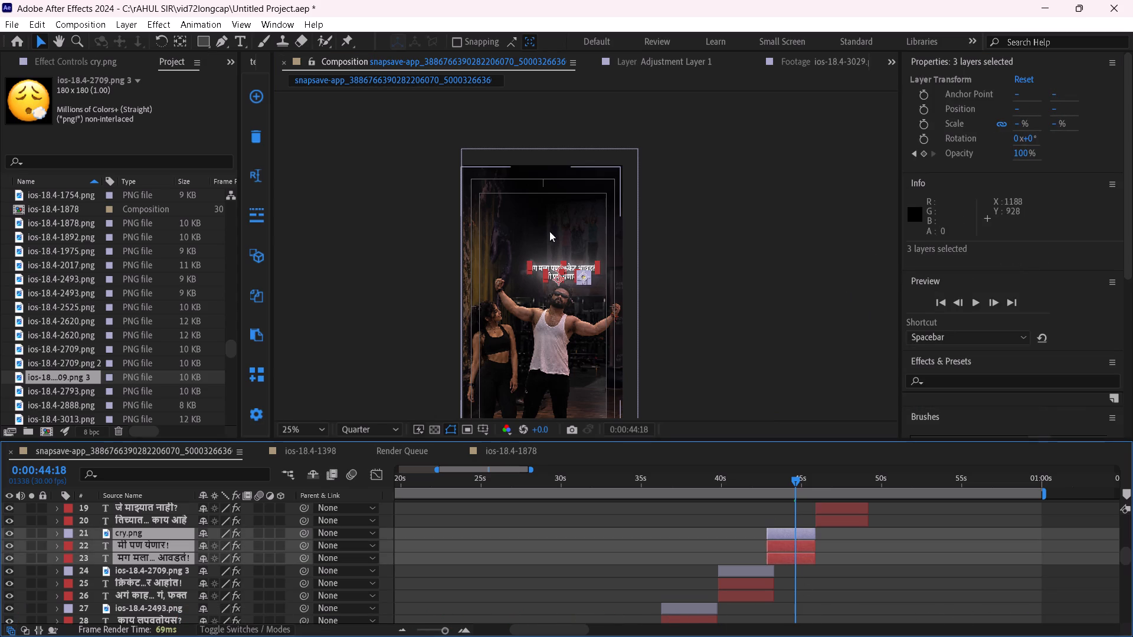
pyautogui.moveTo(552, 267); pyautogui.dragTo(511, 285)
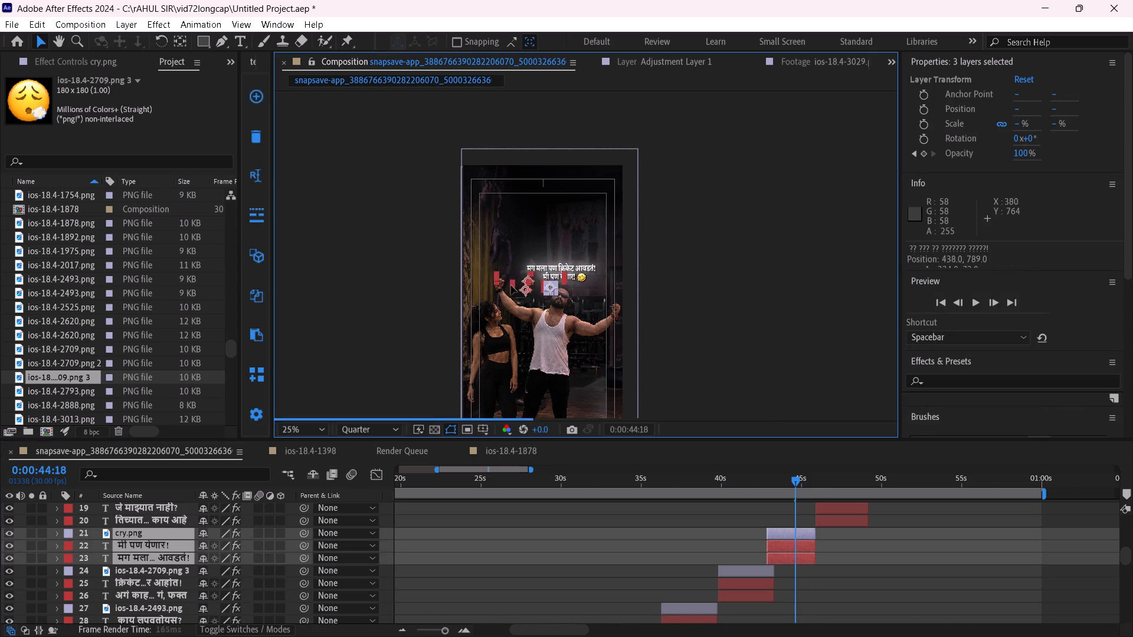
pyautogui.moveTo(511, 285); pyautogui.dragTo(486, 283)
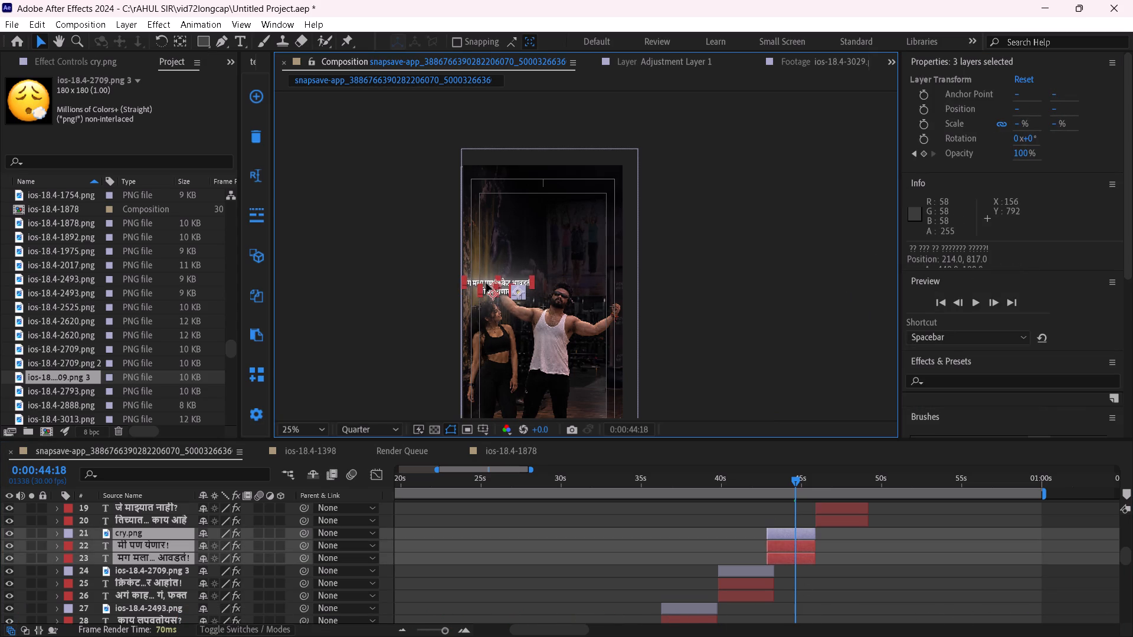
pyautogui.moveTo(486, 283); pyautogui.dragTo(486, 284)
pyautogui.click(695, 300)
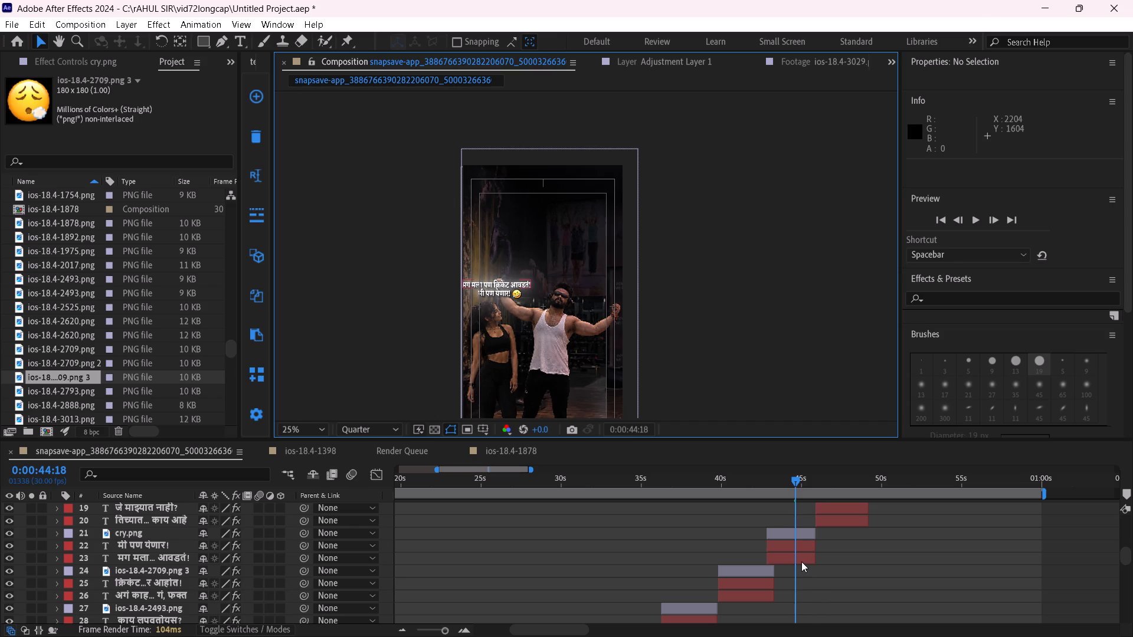
# Shift the layer 23 caption line right so its start lines up with the layer 22 line, inside the frame's safe margin.
pyautogui.click(801, 560)
pyautogui.moveTo(1015, 107); pyautogui.dragTo(1090, 132)
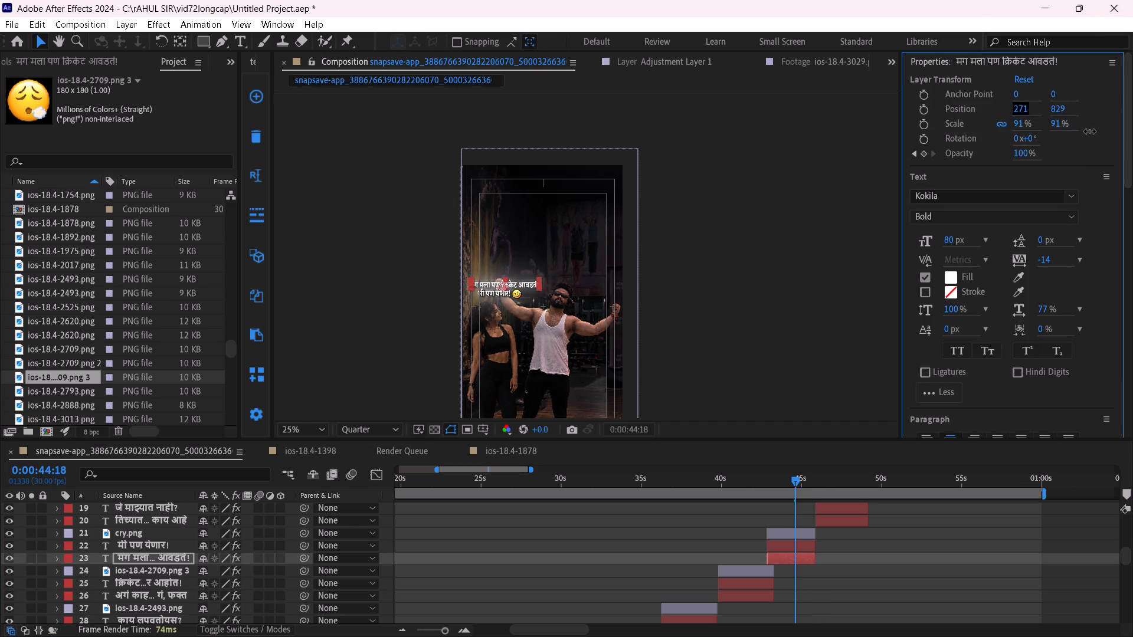
pyautogui.moveTo(1090, 132); pyautogui.dragTo(1107, 138)
pyautogui.click(815, 272)
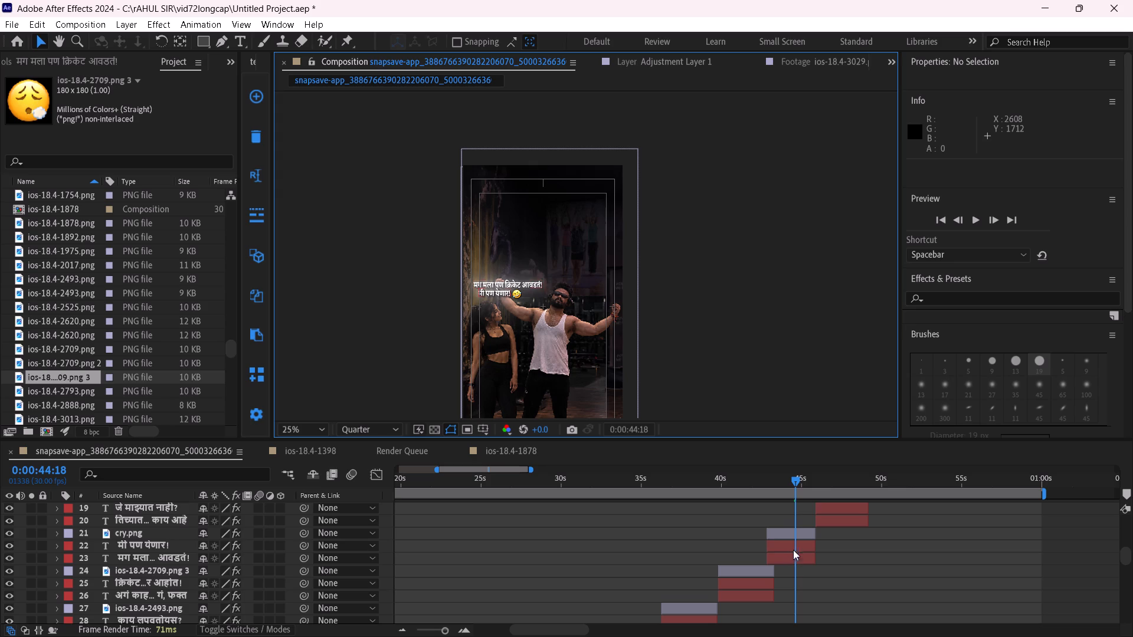
pyautogui.click(805, 562)
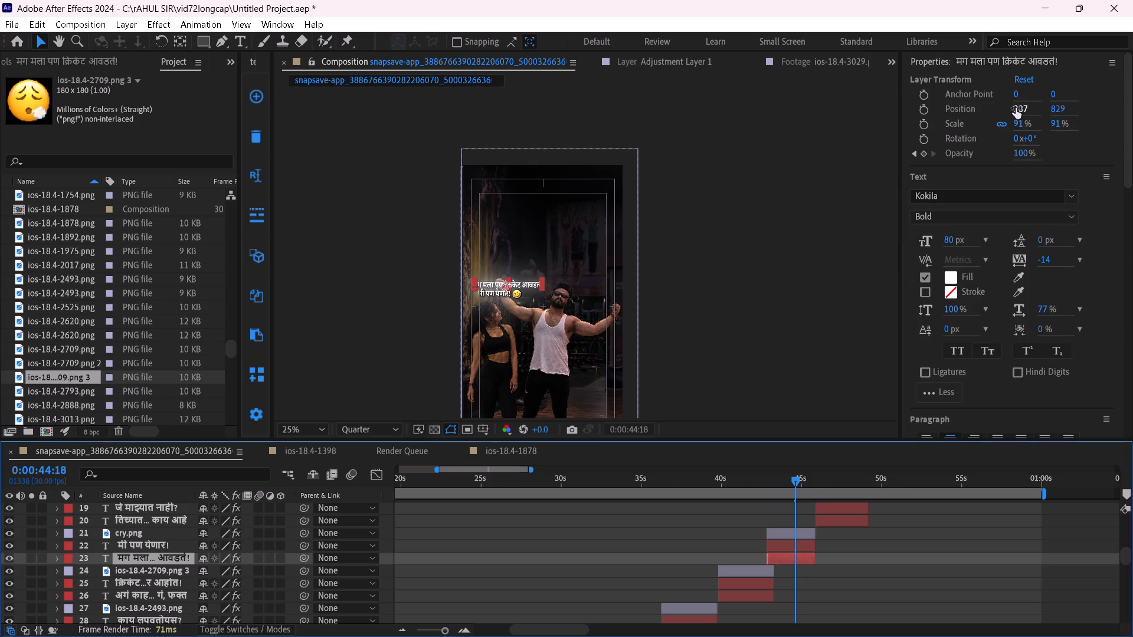
pyautogui.moveTo(1020, 108); pyautogui.dragTo(1034, 109)
pyautogui.click(788, 237)
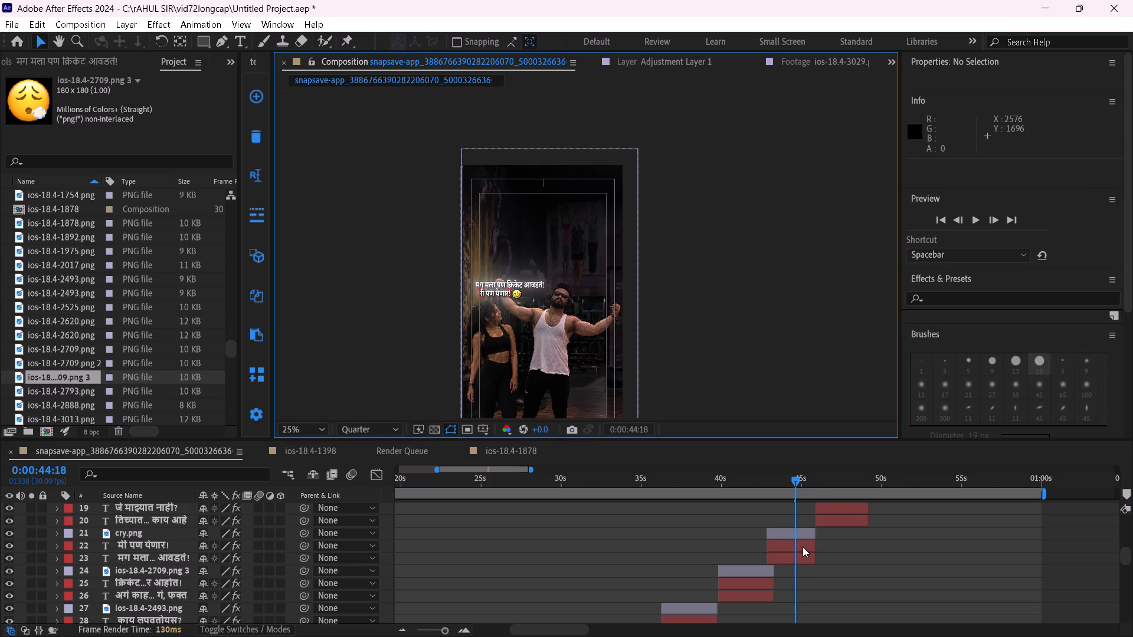
# Select the caption lines and emoji on layers 21 to 23 together and try to shift them slightly later in time.
pyautogui.click(795, 536)
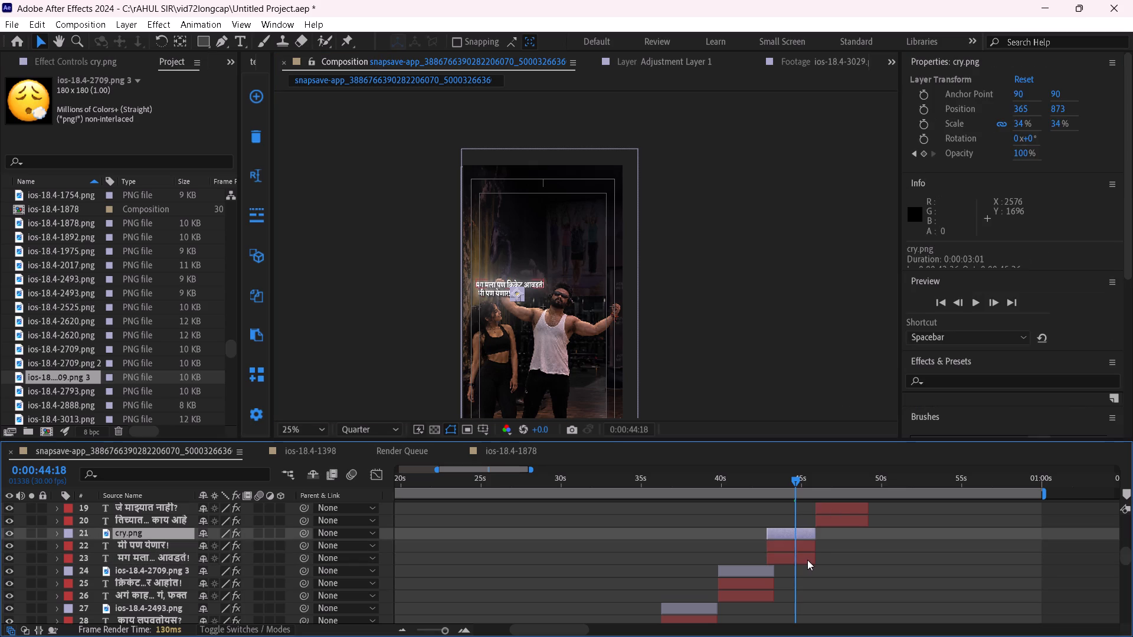
pyautogui.keyDown('shift'); pyautogui.click(807, 560); pyautogui.keyUp('shift')
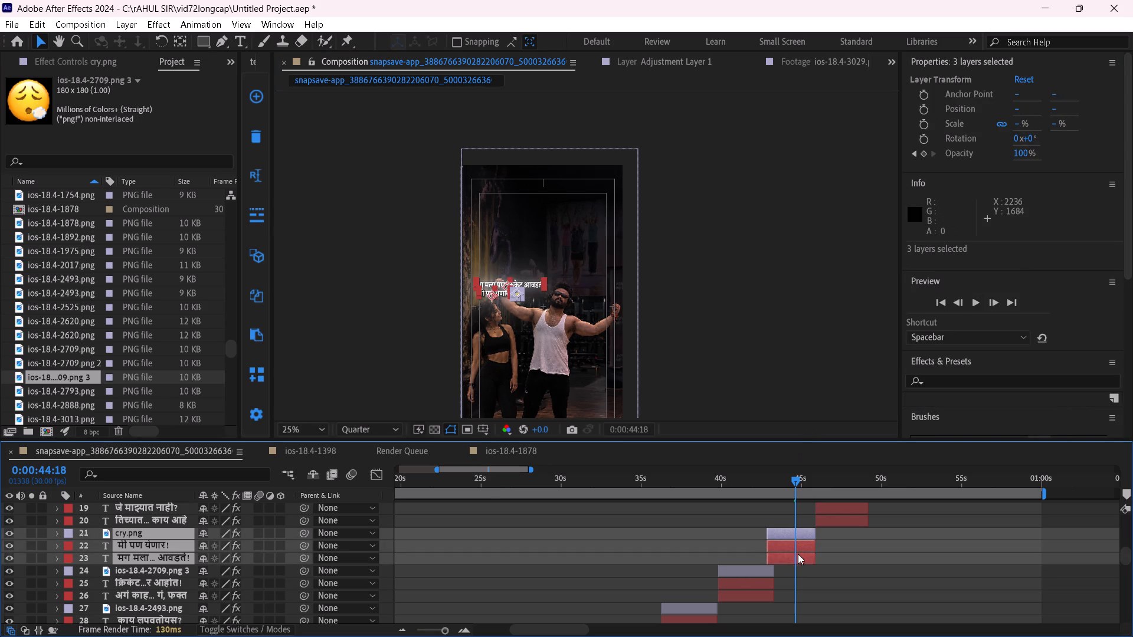
pyautogui.moveTo(799, 552); pyautogui.dragTo(811, 554)
pyautogui.click(793, 530)
pyautogui.keyDown('shift'); pyautogui.click(803, 562); pyautogui.keyUp('shift')
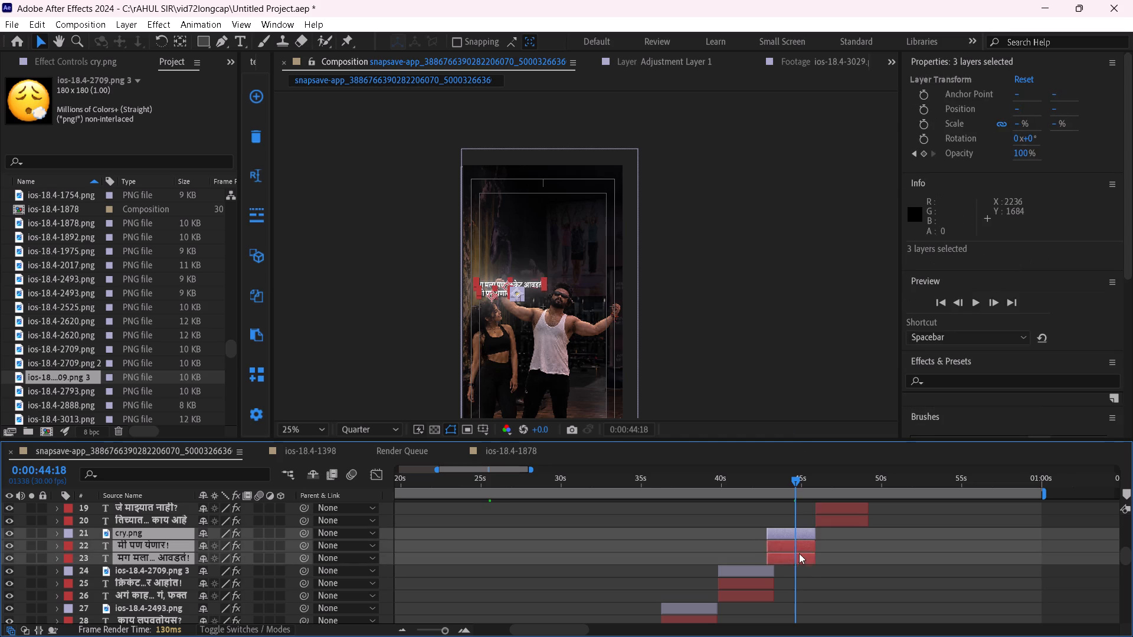
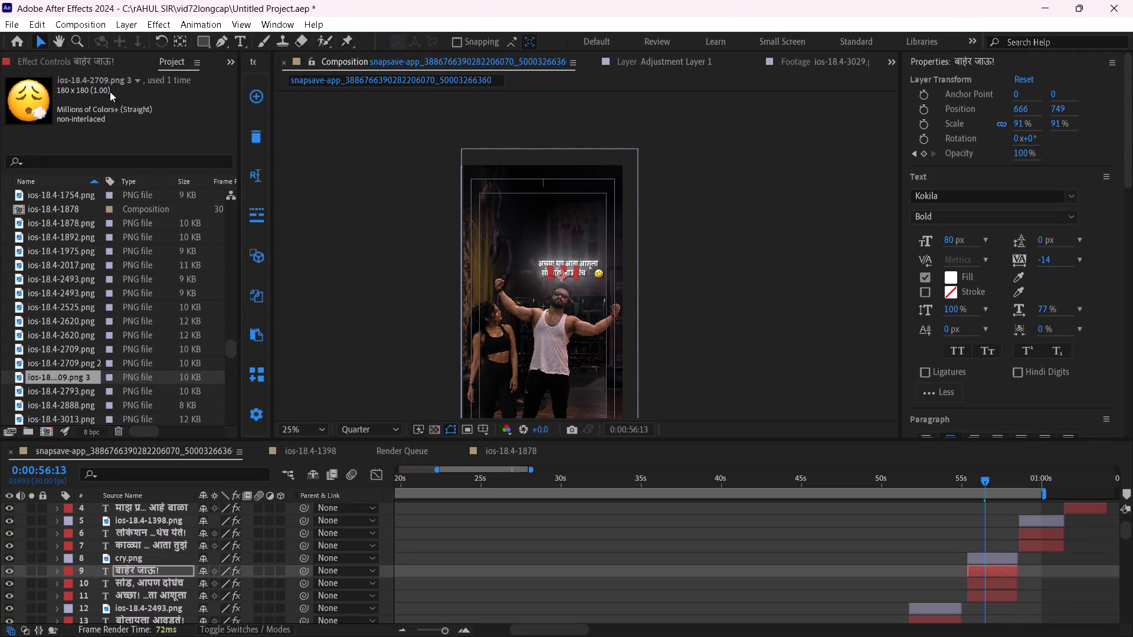
# Move the layer 10 and 11 caption lines up together so they stack above the layer 9 line.
pyautogui.click(980, 596)
pyautogui.keyDown('shift'); pyautogui.click(983, 587); pyautogui.keyUp('shift')
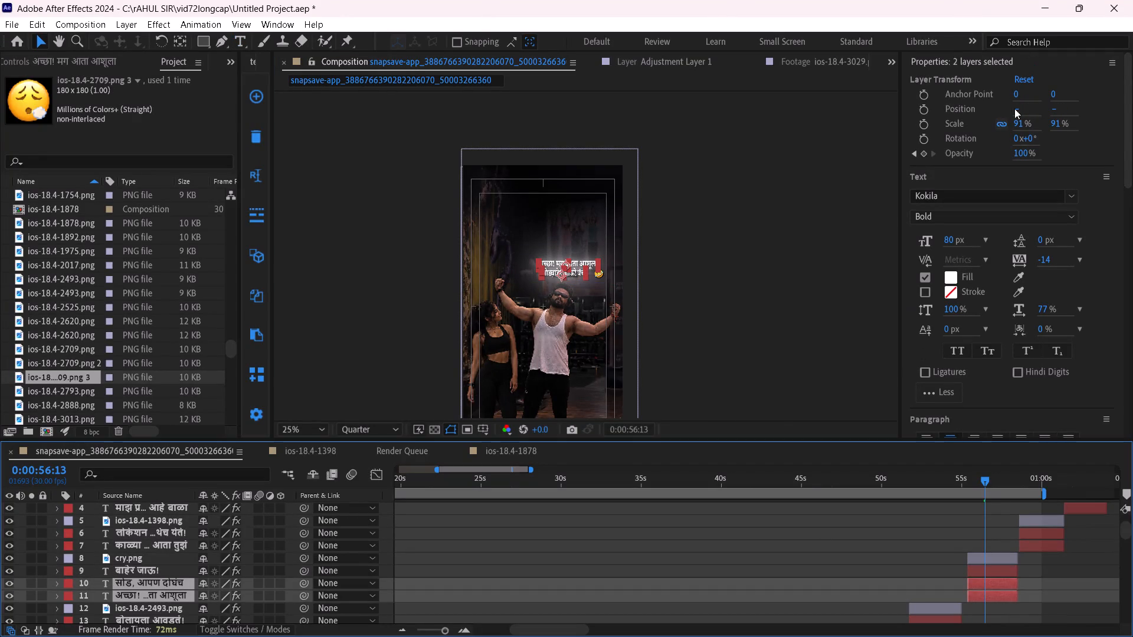
pyautogui.moveTo(1054, 110); pyautogui.dragTo(1024, 107)
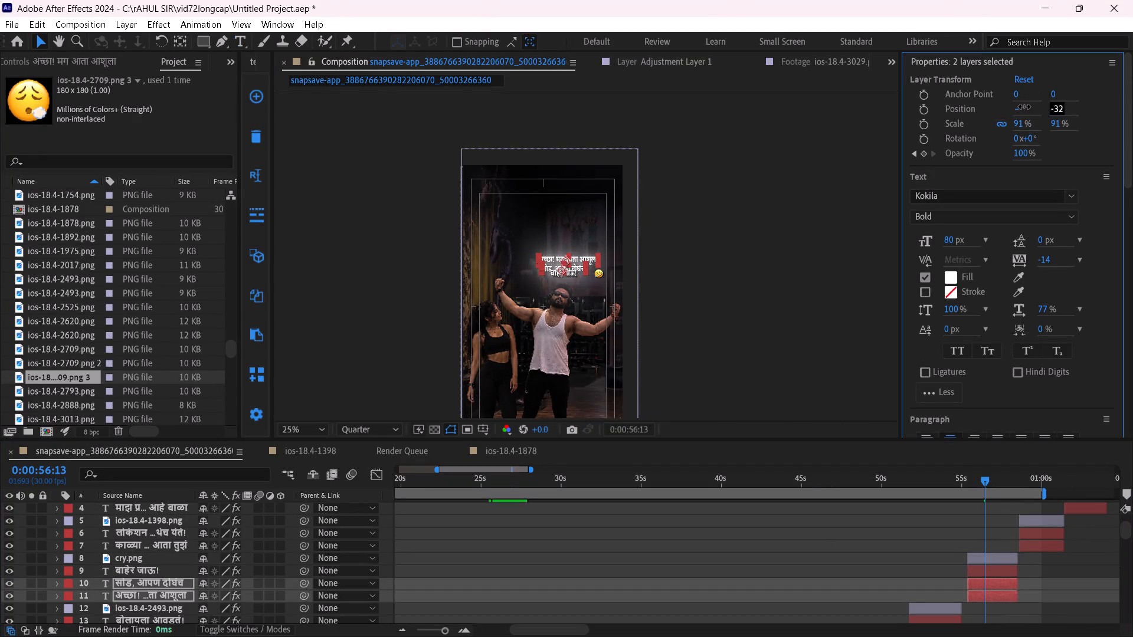
pyautogui.moveTo(1024, 107); pyautogui.dragTo(1011, 103)
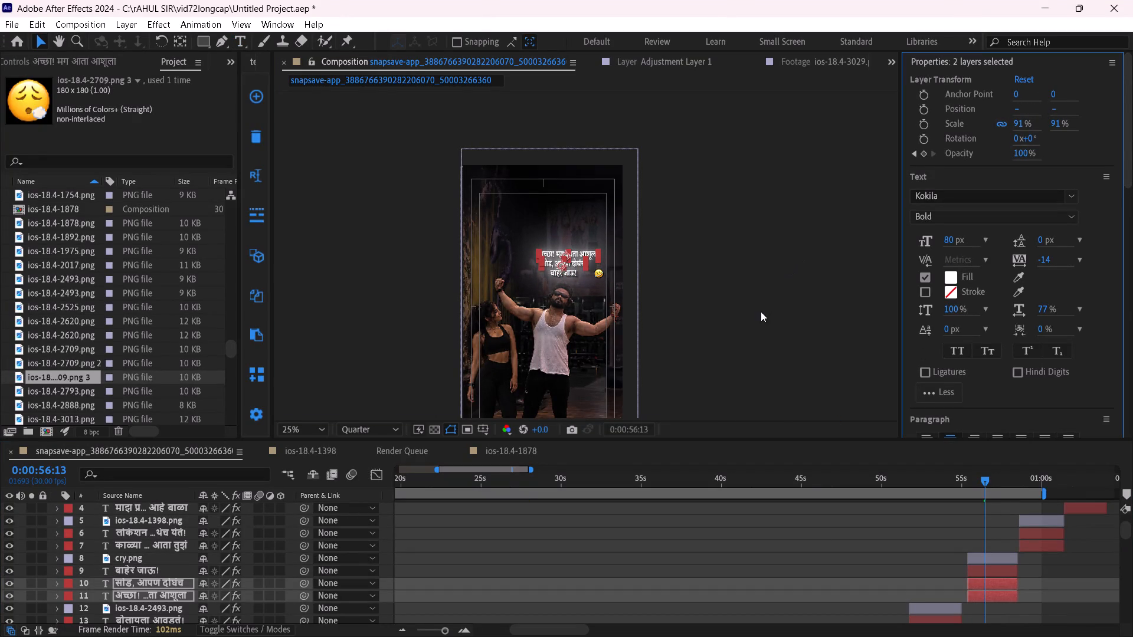
pyautogui.click(761, 311)
# Move the cry.png emoji on layer 8 left so it sits close beside the layer 9 caption line.
pyautogui.click(1003, 554)
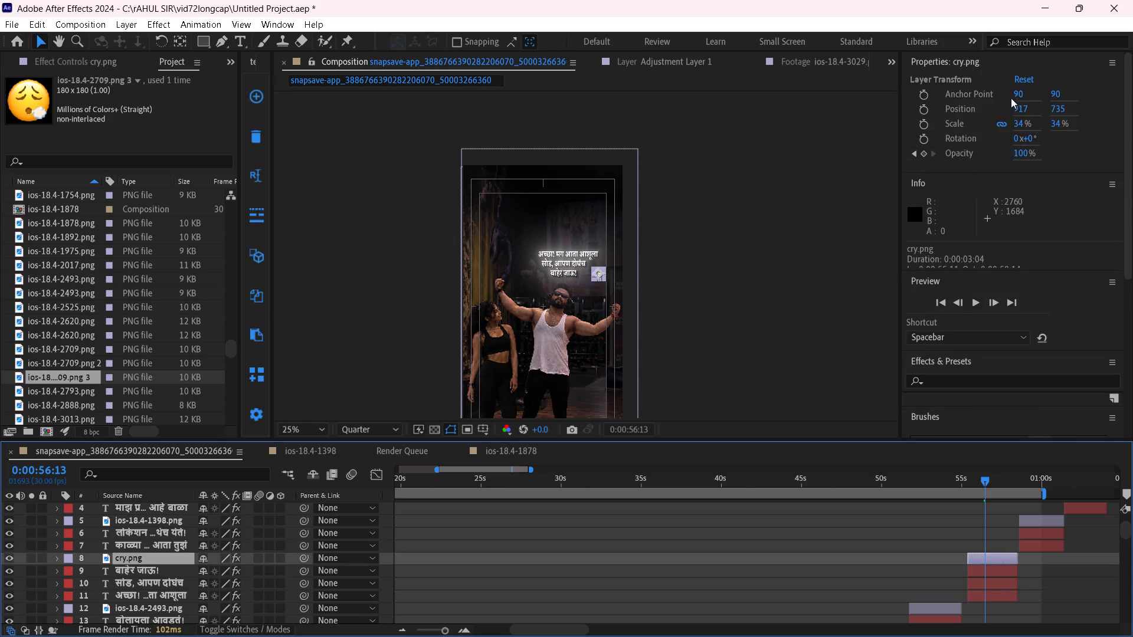
pyautogui.moveTo(1020, 106); pyautogui.dragTo(955, 113)
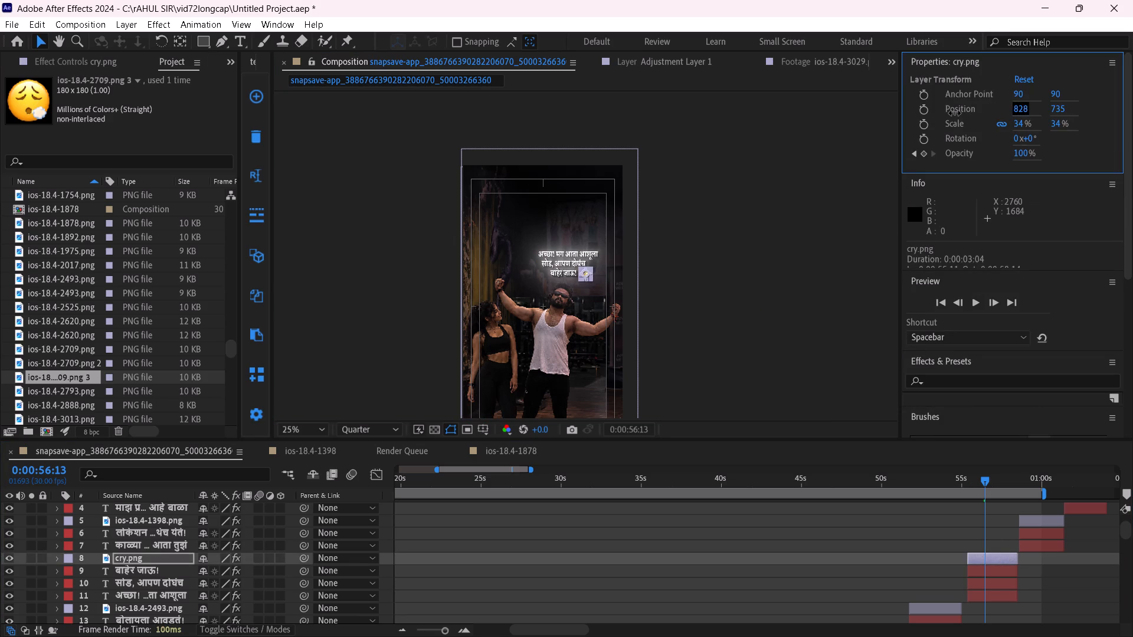
pyautogui.moveTo(955, 113); pyautogui.dragTo(948, 114)
pyautogui.click(793, 299)
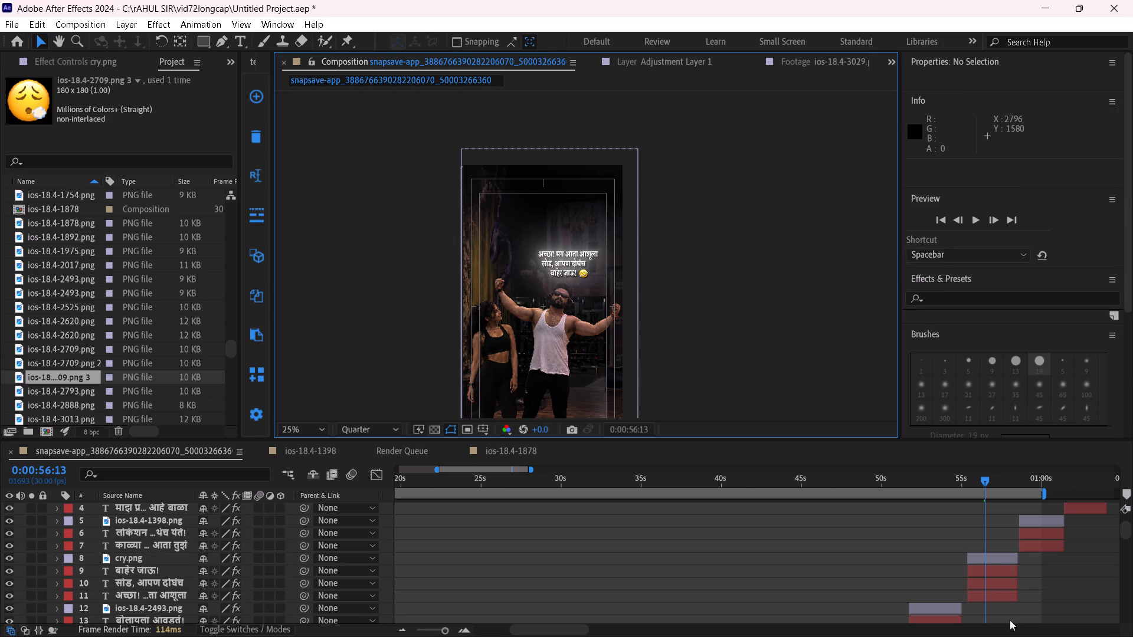
# Shift the layer 10 caption line slightly right and set the layer 11 line's X position to about 707.
pyautogui.click(993, 589)
pyautogui.moveTo(1022, 111); pyautogui.dragTo(1037, 110)
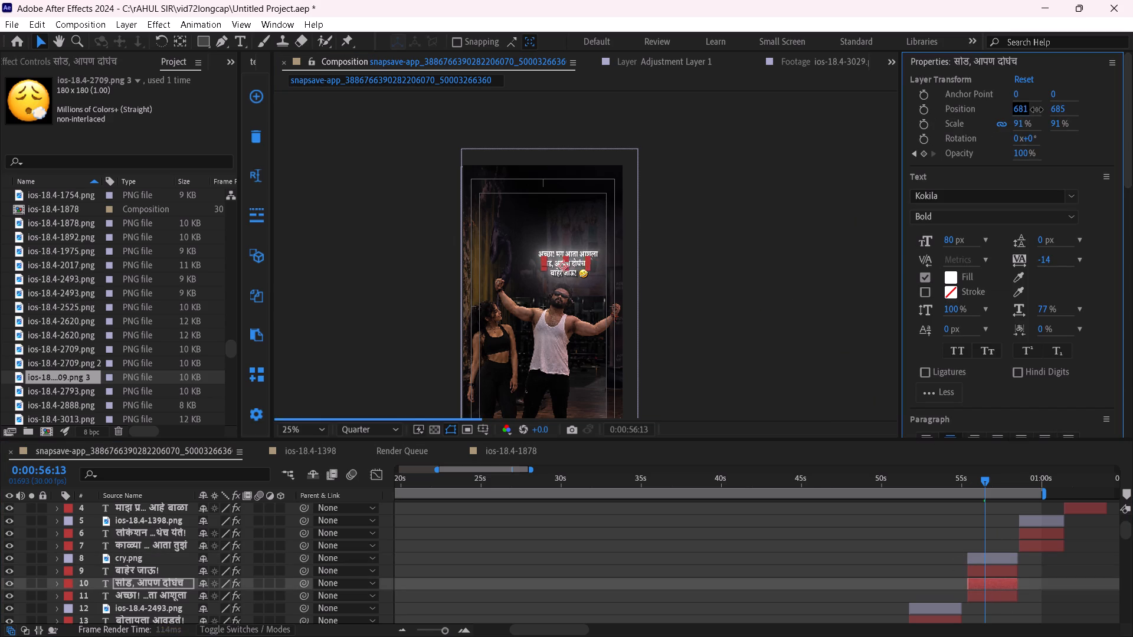
pyautogui.moveTo(1037, 110); pyautogui.dragTo(1041, 110)
pyautogui.click(1004, 597)
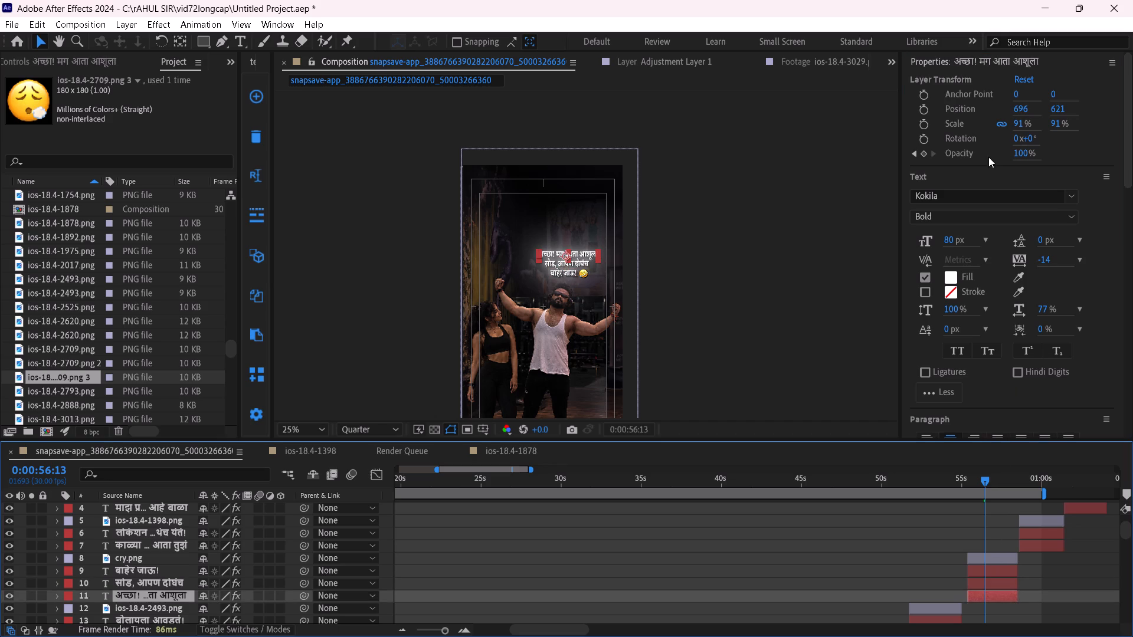
pyautogui.moveTo(1024, 104); pyautogui.dragTo(1037, 107)
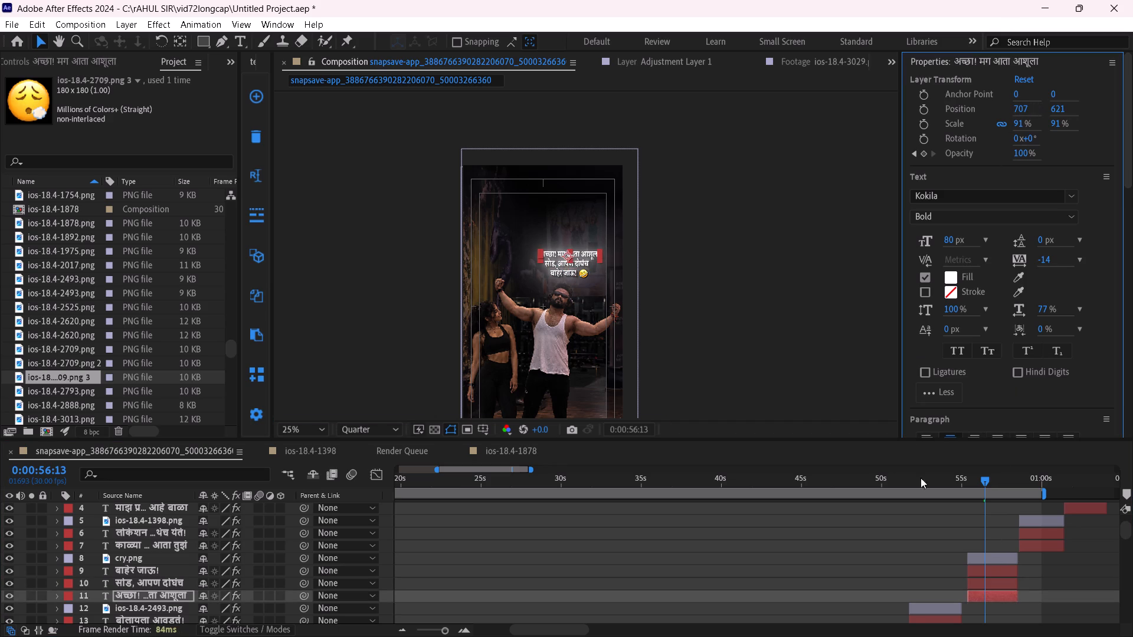
# Shift layers 8 to 11 slightly earlier to meet the end of layers 12 to 14, and extend their ends together.
pyautogui.keyDown('shift'); pyautogui.click(980, 556); pyautogui.keyUp('shift')
pyautogui.click(990, 573)
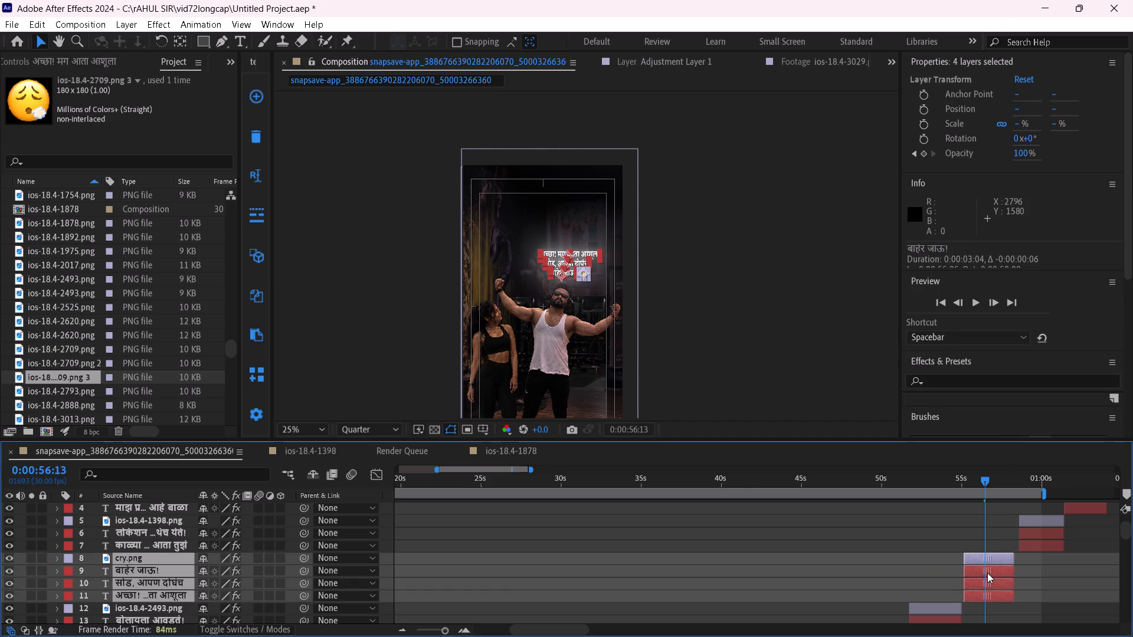
pyautogui.moveTo(1013, 570); pyautogui.dragTo(1024, 570)
# Shift the captions and emojis on layers 2 to 7 together about 2 seconds 15 frames later in time.
pyautogui.click(1035, 545)
pyautogui.scroll(1, 1042, 550)
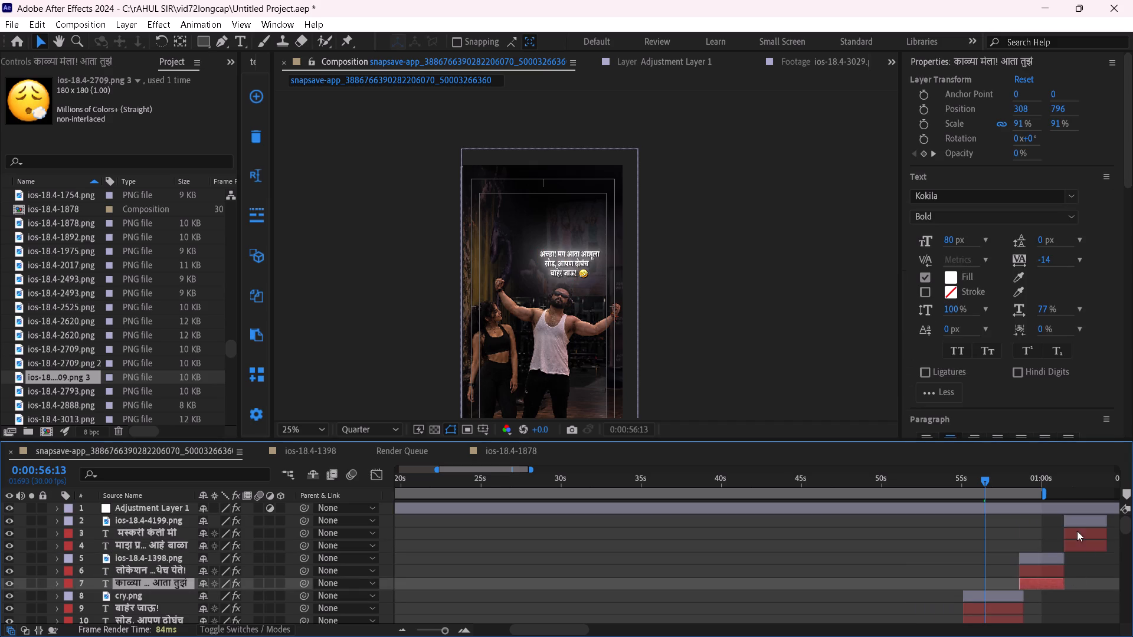
pyautogui.keyDown('shift'); pyautogui.click(1075, 526); pyautogui.keyUp('shift')
pyautogui.moveTo(1050, 573); pyautogui.dragTo(1089, 576)
# Extend the ends of layers 8 to 11 to a duration of about 0:00:04:10 and shift them about 15 frames later.
pyautogui.scroll(1, 1052, 590)
pyautogui.scroll(-2, 1049, 591)
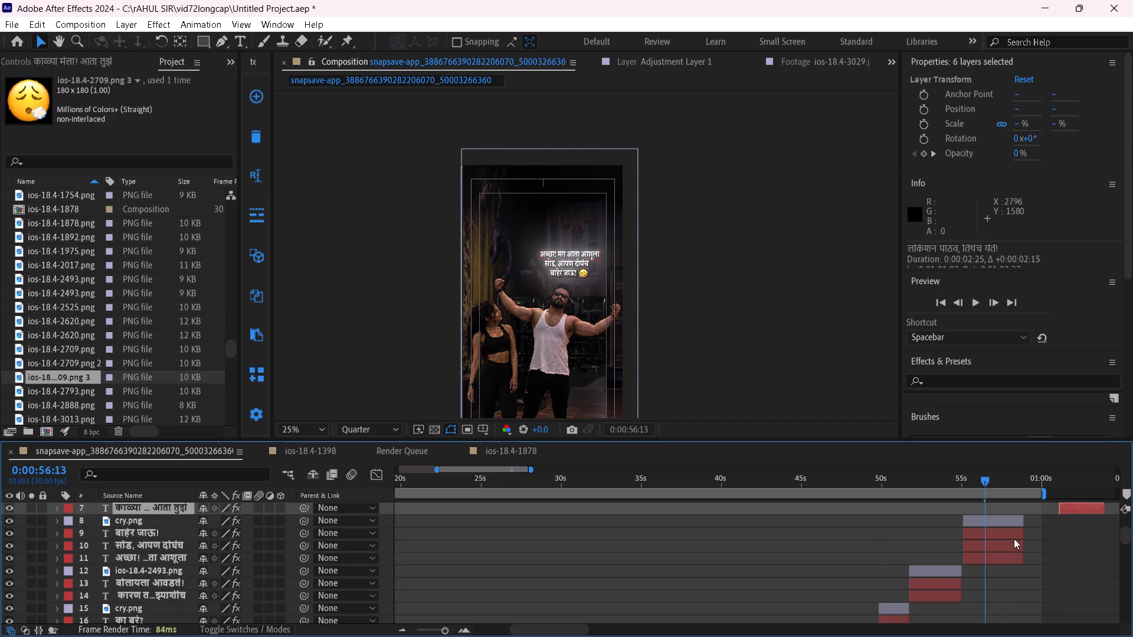
pyautogui.click(1013, 525)
pyautogui.keyDown('shift'); pyautogui.click(1016, 562); pyautogui.keyUp('shift')
pyautogui.moveTo(1023, 547); pyautogui.dragTo(1027, 547)
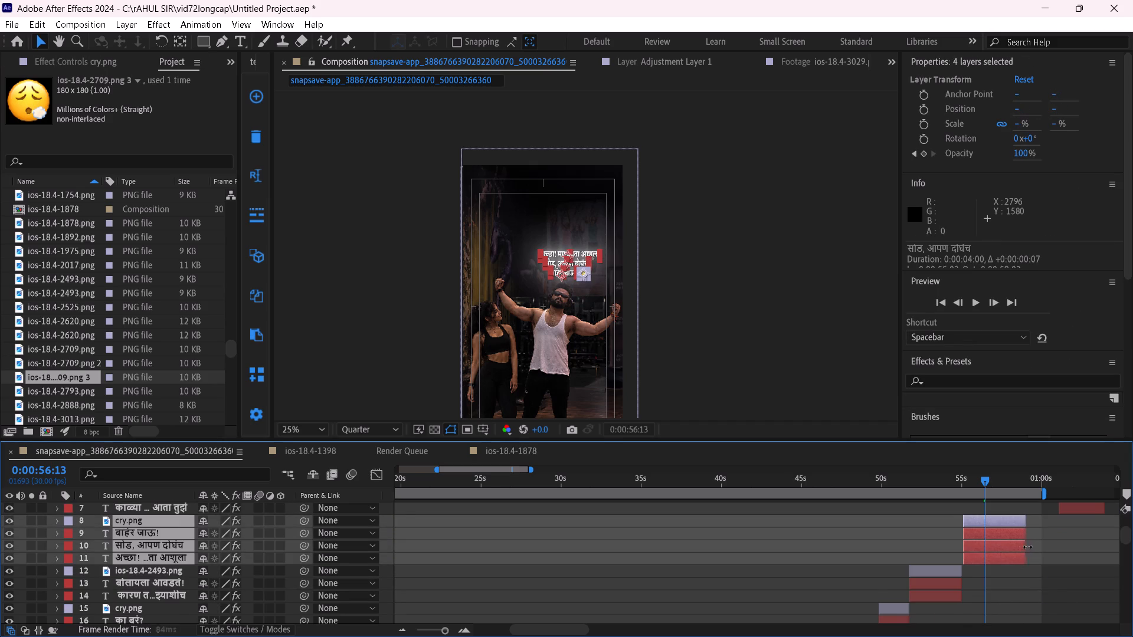
pyautogui.moveTo(1027, 547); pyautogui.dragTo(1032, 547)
pyautogui.moveTo(1002, 545); pyautogui.dragTo(1010, 546)
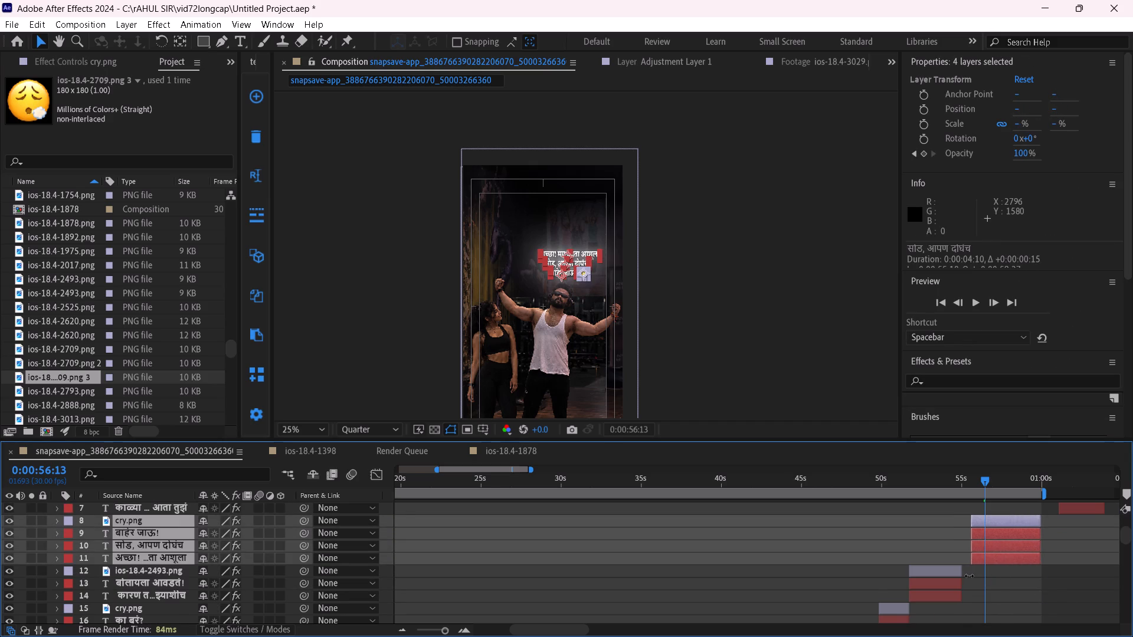
# Extend the ends of layers 12 to 14 together until they meet the start of layers 8 to 11.
pyautogui.click(963, 573)
pyautogui.keyDown('shift'); pyautogui.click(964, 600); pyautogui.keyUp('shift')
pyautogui.moveTo(965, 589); pyautogui.dragTo(973, 589)
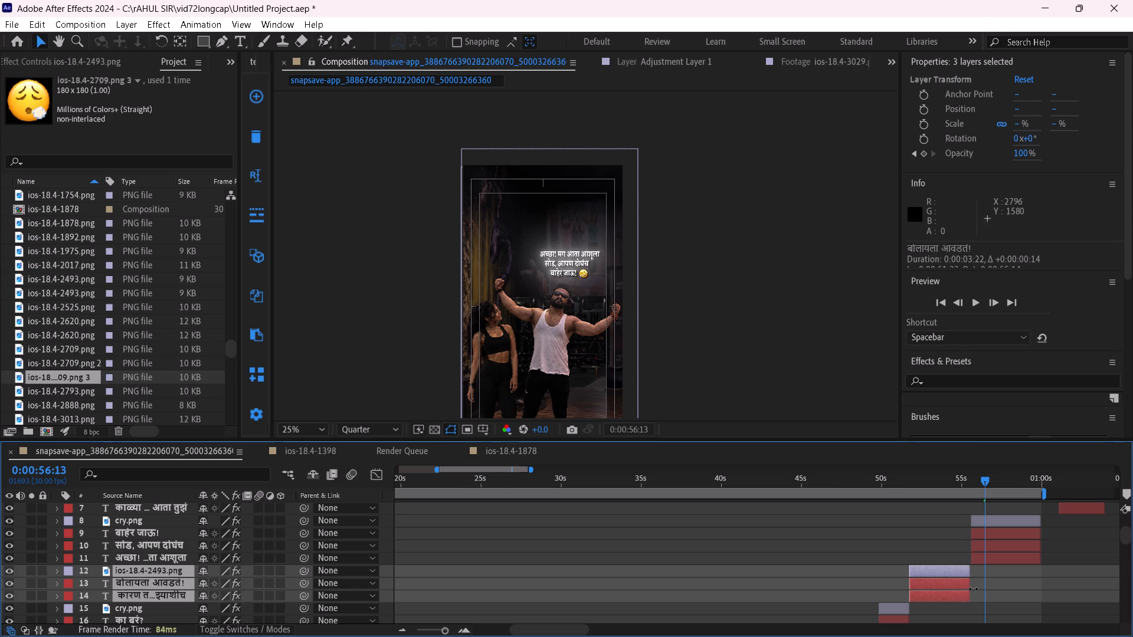
pyautogui.moveTo(973, 589); pyautogui.dragTo(974, 588)
pyautogui.click(996, 589)
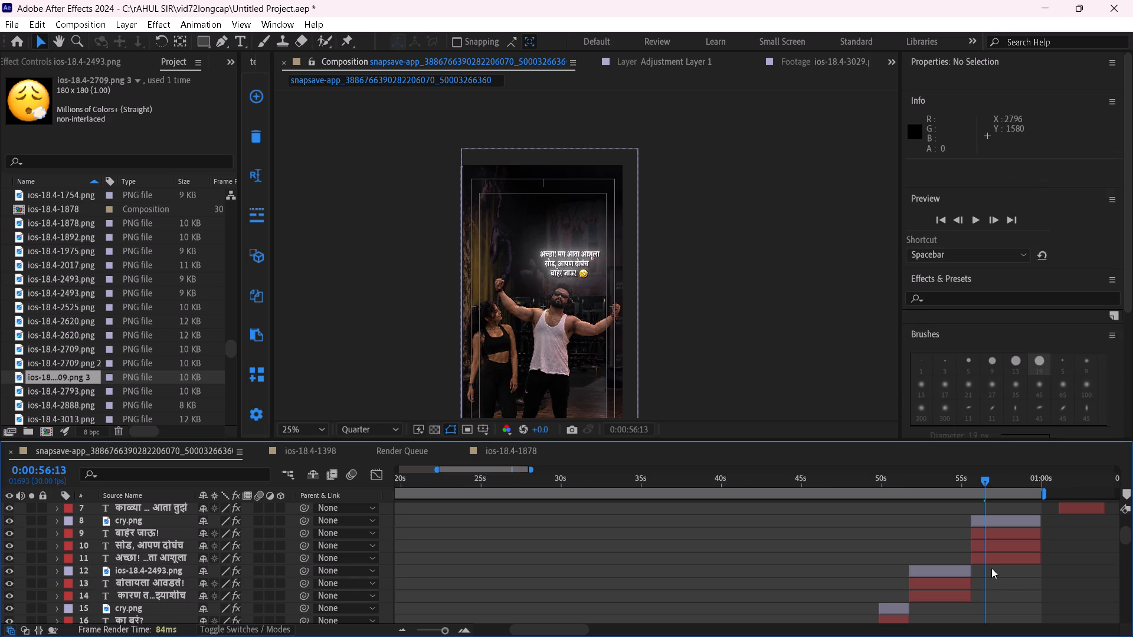
# Move the caption lines and emoji on layers 8 to 11 together to the frame's left side, above the woman's head.
pyautogui.click(984, 519)
pyautogui.keyDown('shift'); pyautogui.click(992, 564); pyautogui.keyUp('shift')
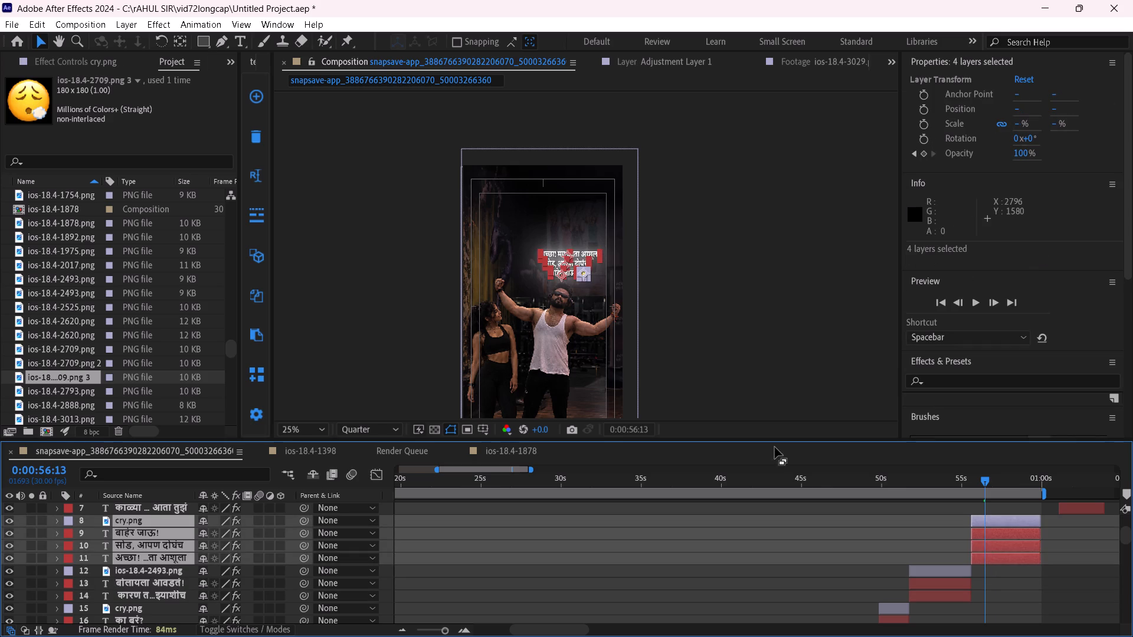
pyautogui.moveTo(577, 254); pyautogui.dragTo(542, 264)
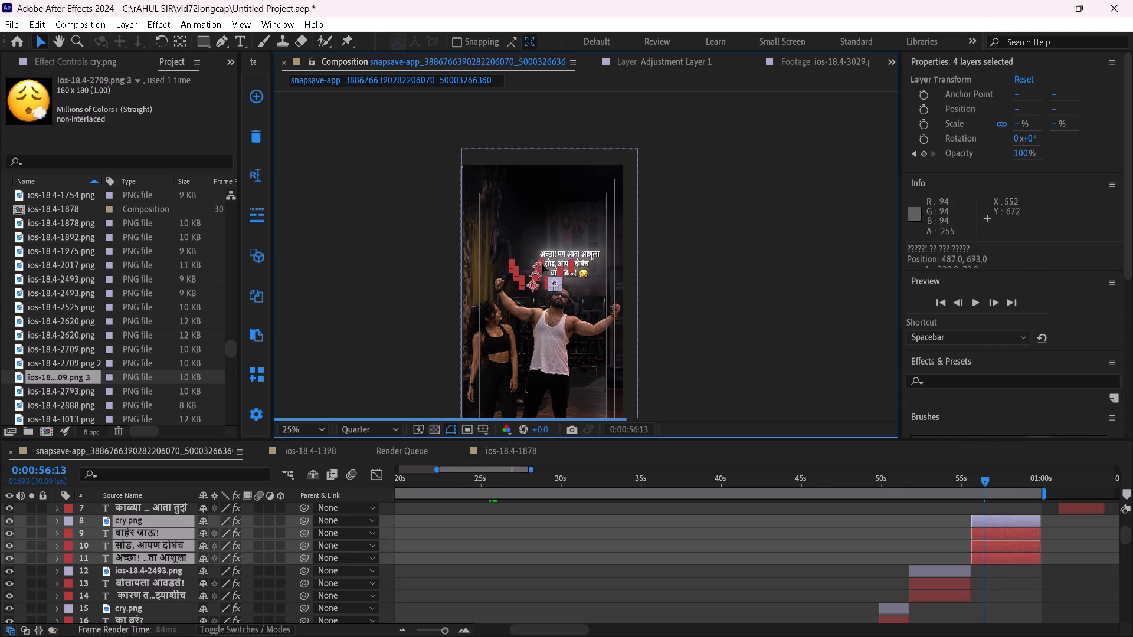
pyautogui.moveTo(542, 264); pyautogui.dragTo(509, 277)
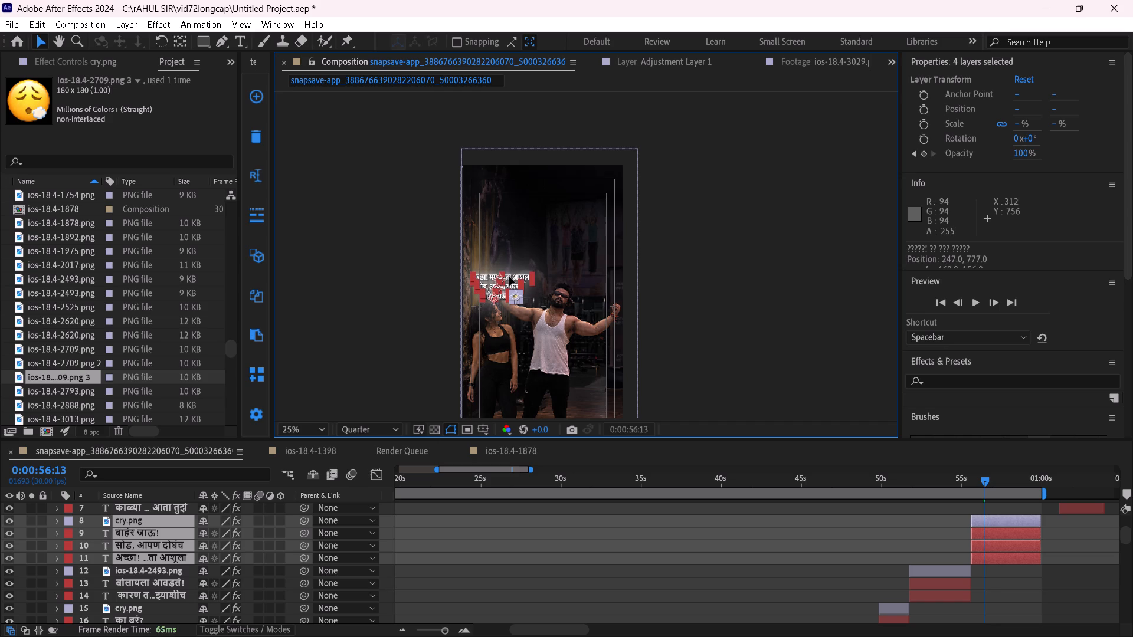
pyautogui.moveTo(509, 277); pyautogui.dragTo(506, 272)
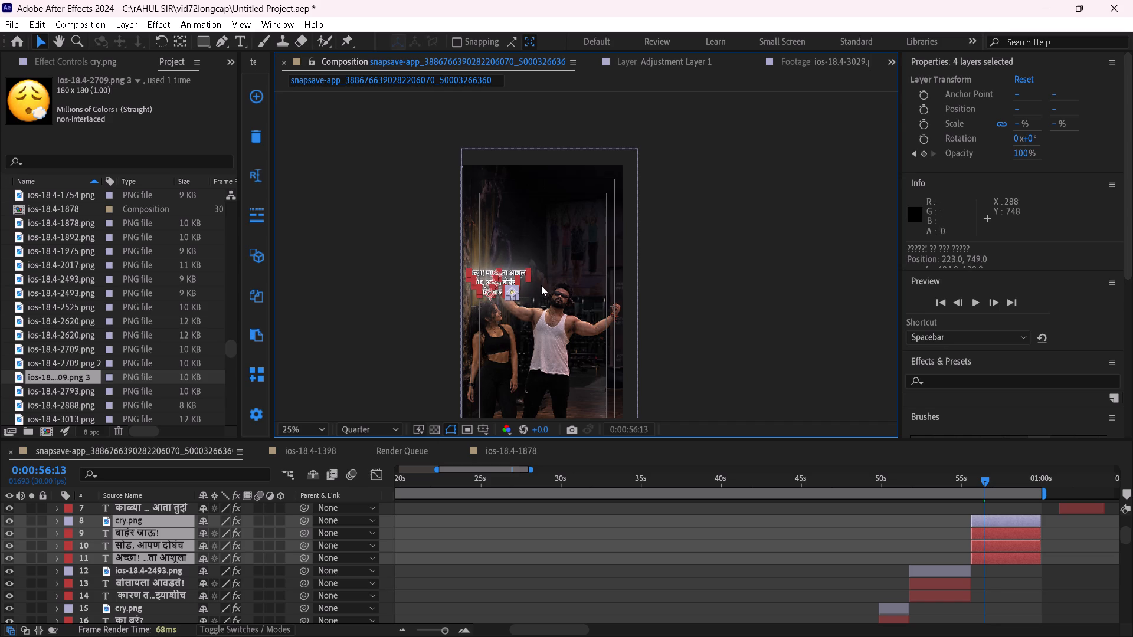
pyautogui.click(669, 299)
# Nudge the layer 10 and 11 caption lines right inside the frame's safe margin, with the layer 11 line at X 271.
pyautogui.click(991, 556)
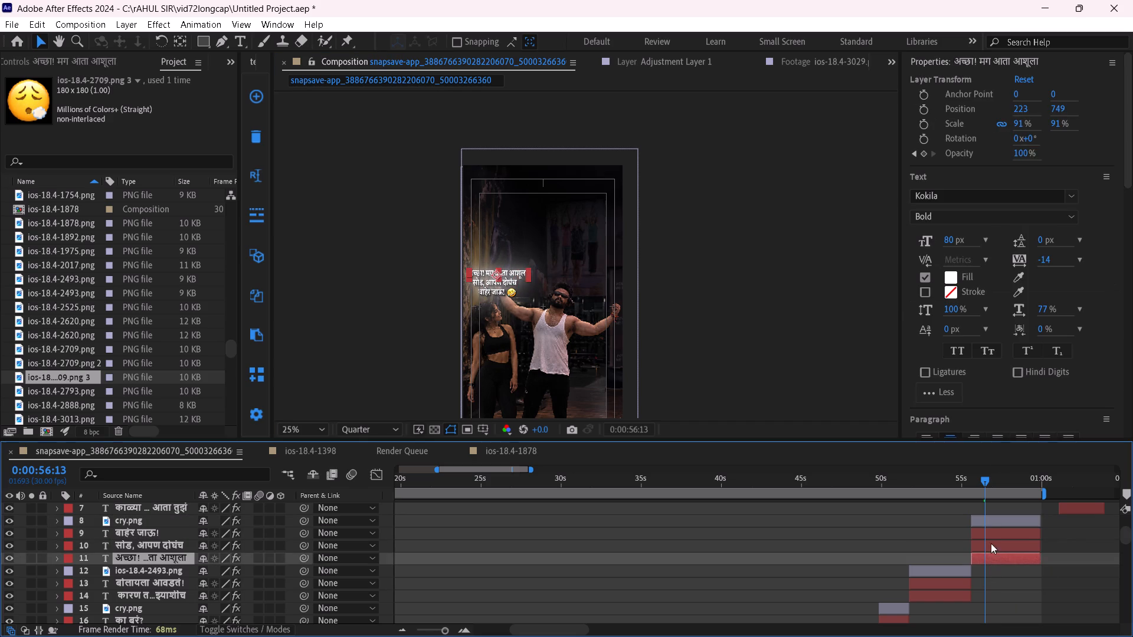
pyautogui.moveTo(1023, 113); pyautogui.dragTo(1057, 122)
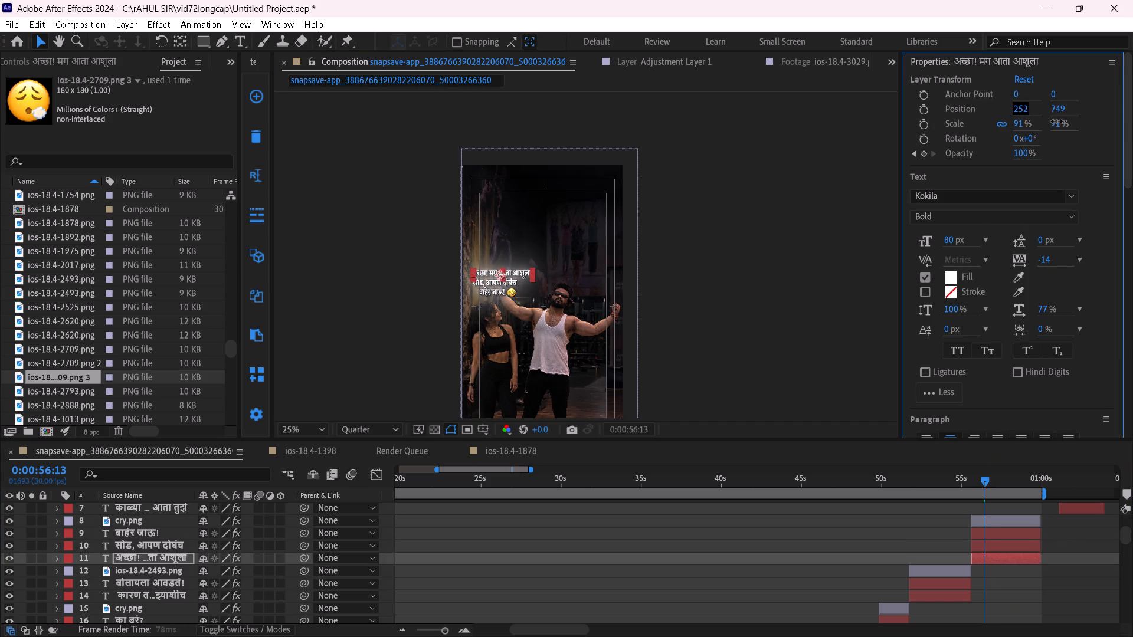
pyautogui.moveTo(1057, 122); pyautogui.dragTo(1068, 124)
pyautogui.click(1029, 548)
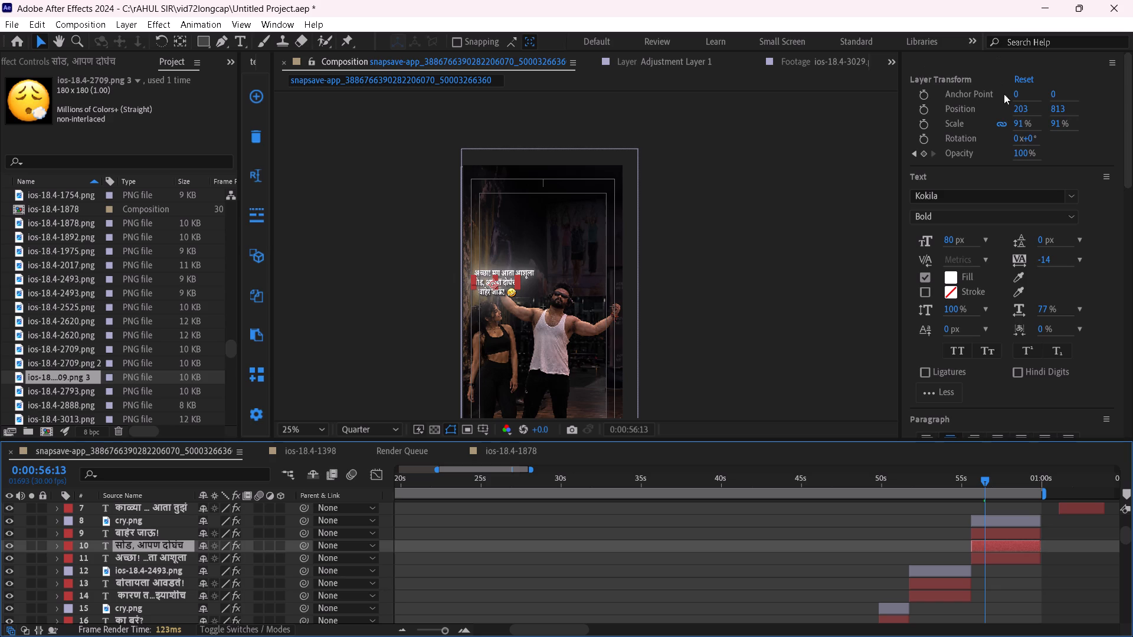
pyautogui.moveTo(1017, 107); pyautogui.dragTo(1040, 113)
pyautogui.click(834, 239)
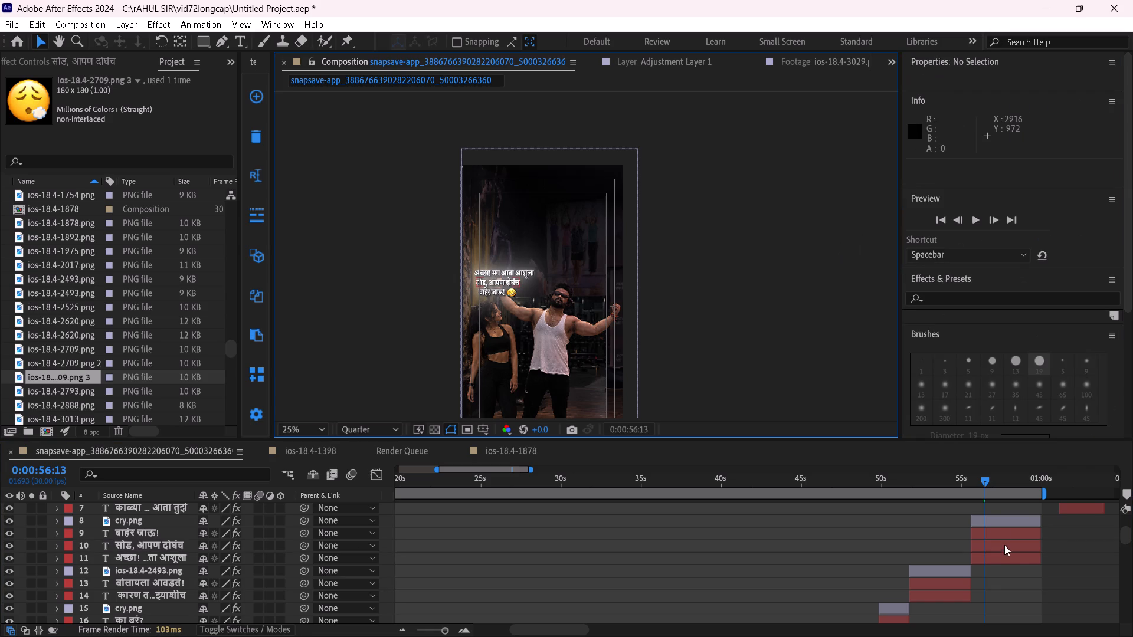
pyautogui.click(1011, 559)
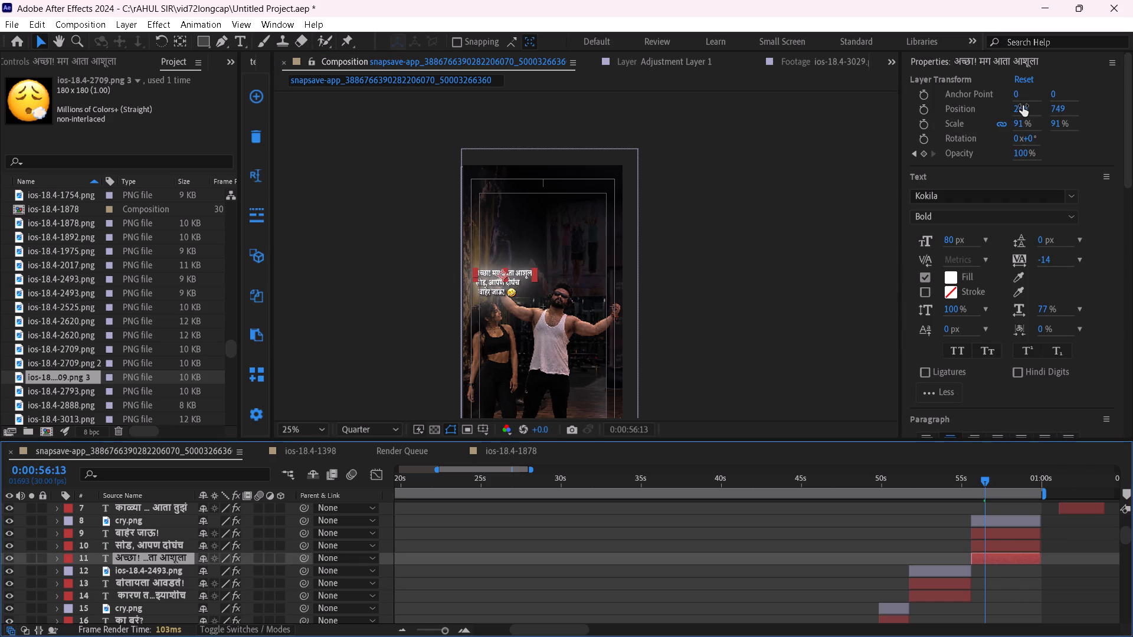
pyautogui.moveTo(1023, 106); pyautogui.dragTo(1033, 109)
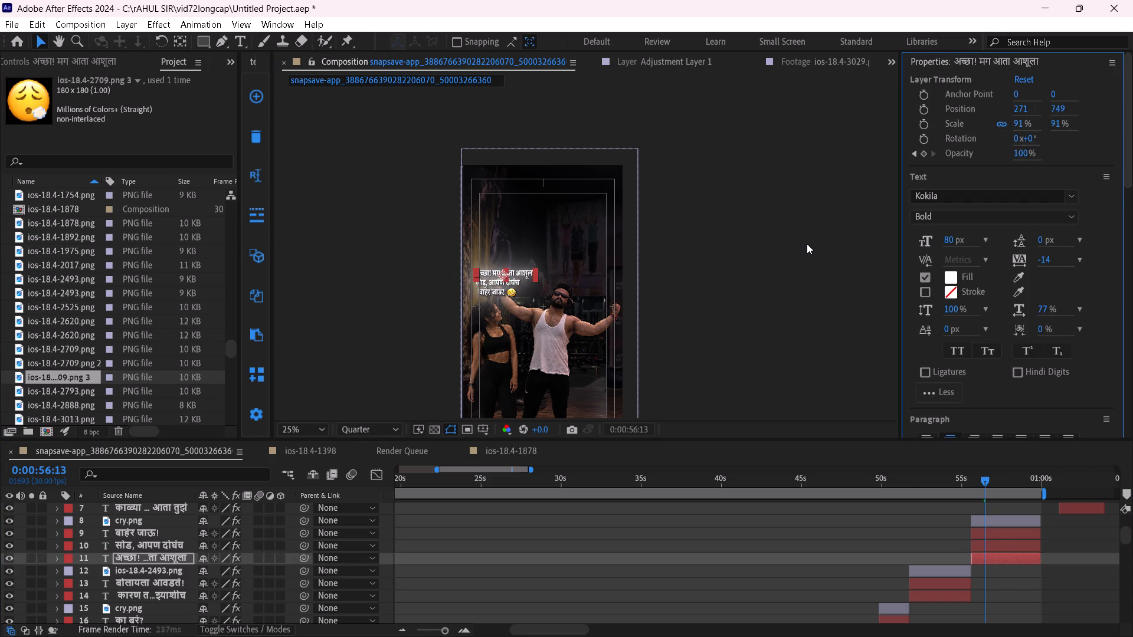
pyautogui.click(807, 244)
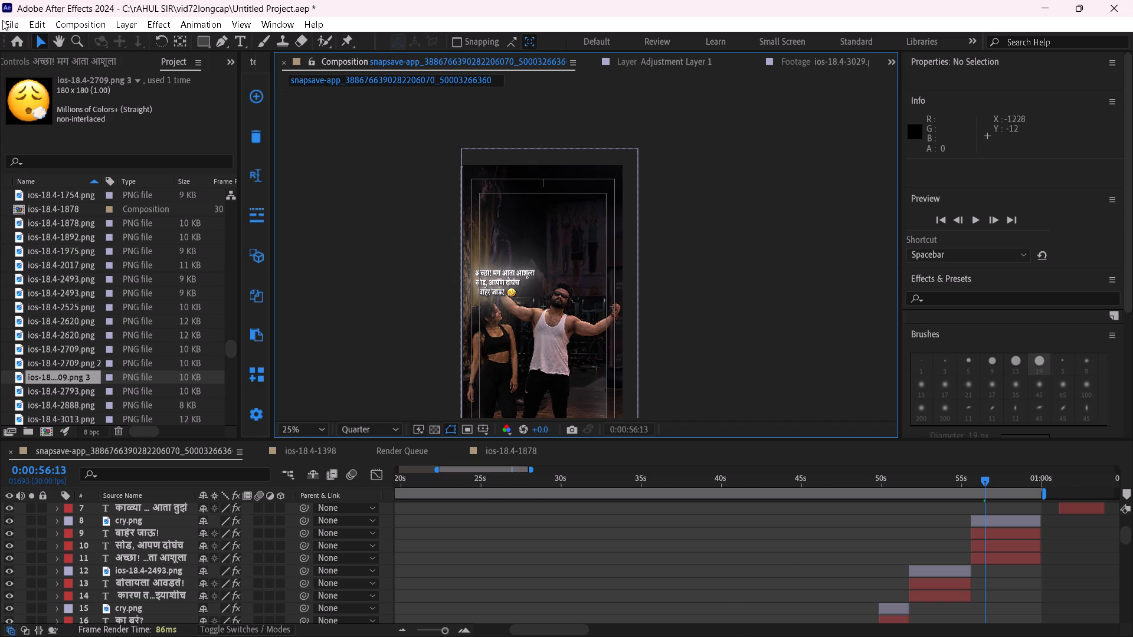
# Add the captioned video composition to the render queue.
pyautogui.click(2, 20)
pyautogui.click(68, 244)
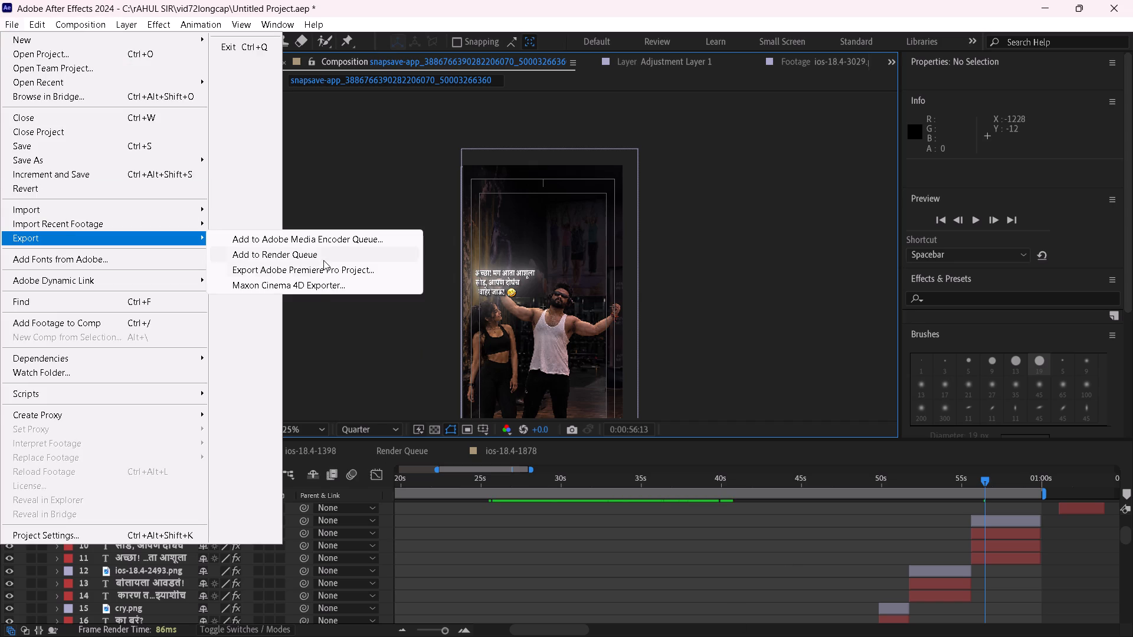
pyautogui.click(323, 260)
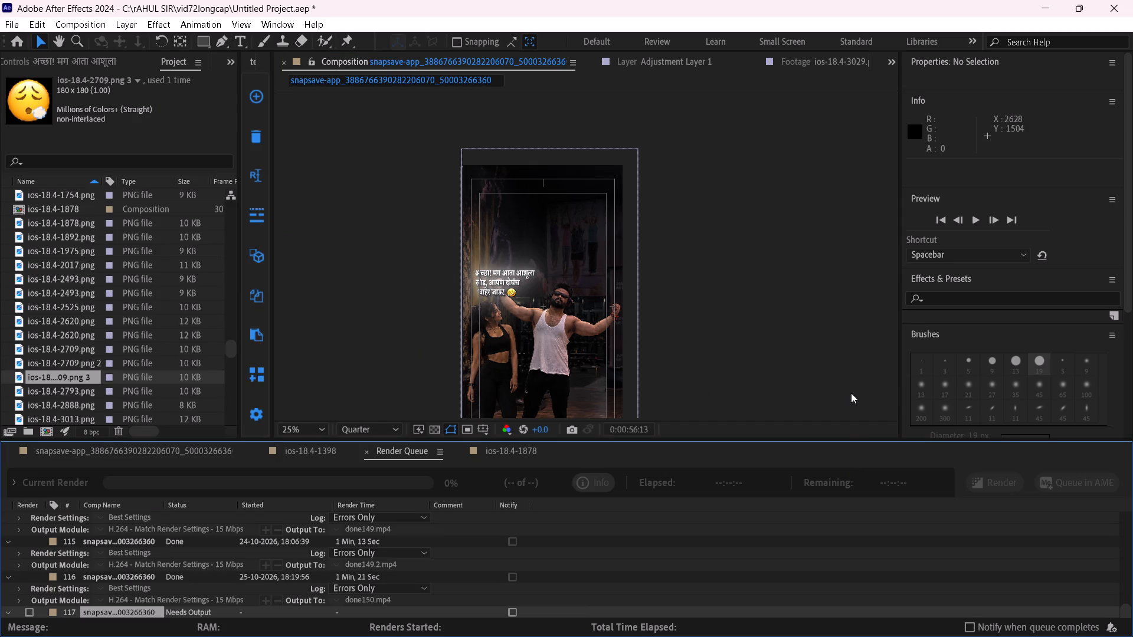
# Replace layer 12's emoji at about 53 seconds with the loudly crying face, ios-18.4-3043.png, from the project files.
pyautogui.moveTo(186, 446); pyautogui.dragTo(192, 446)
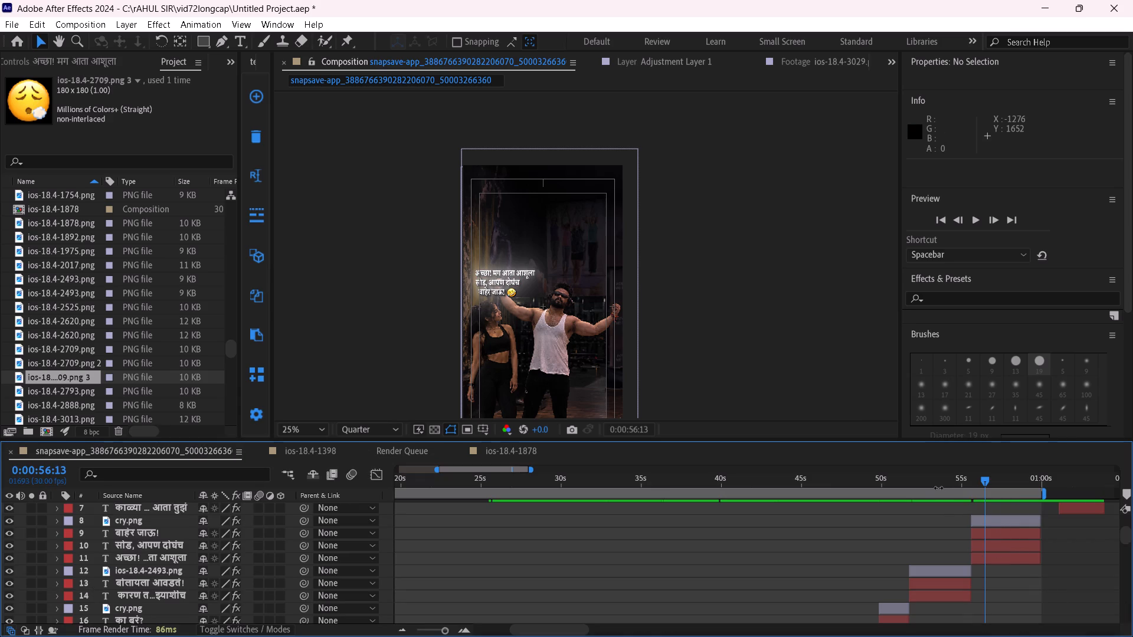
pyautogui.moveTo(936, 482); pyautogui.dragTo(931, 482)
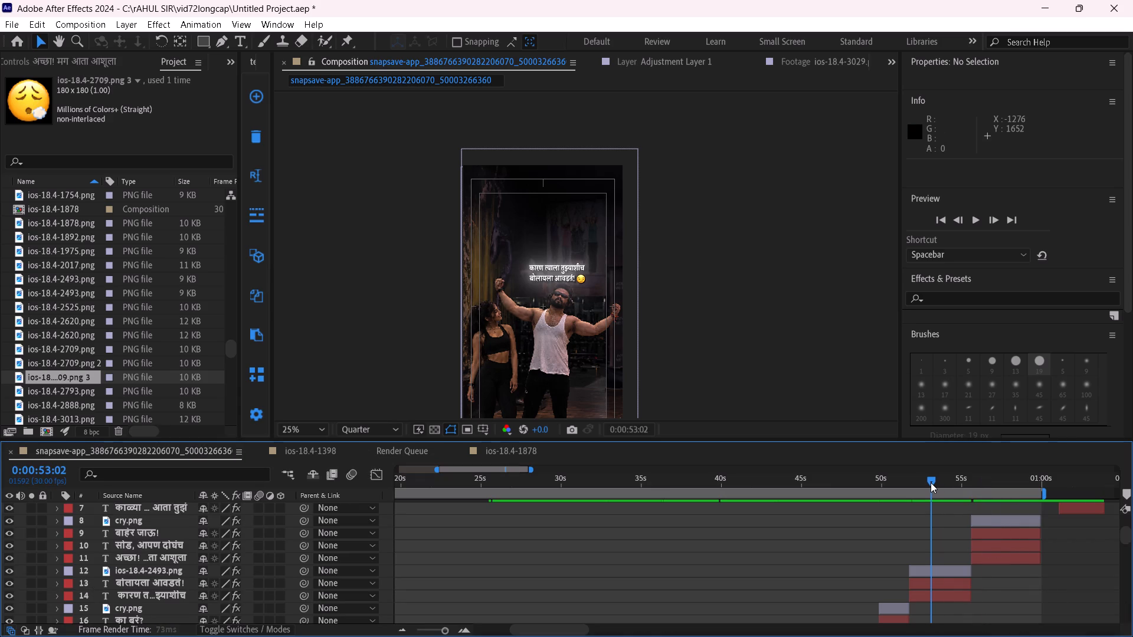
pyautogui.moveTo(931, 482); pyautogui.dragTo(935, 488)
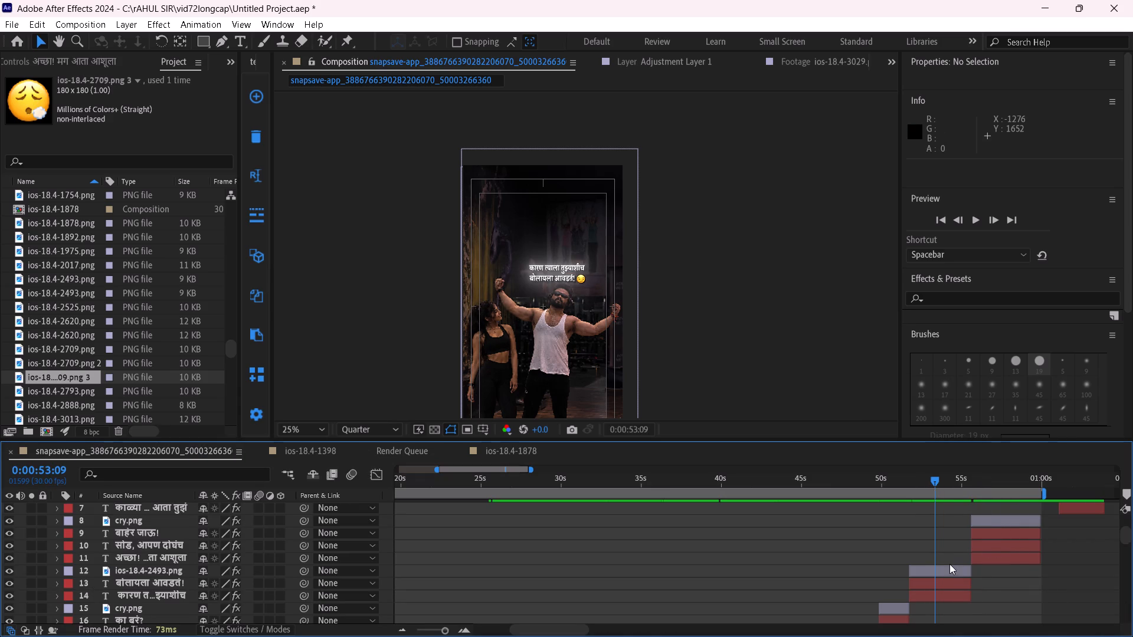
pyautogui.click(949, 565)
pyautogui.click(31, 329)
pyautogui.click(44, 274)
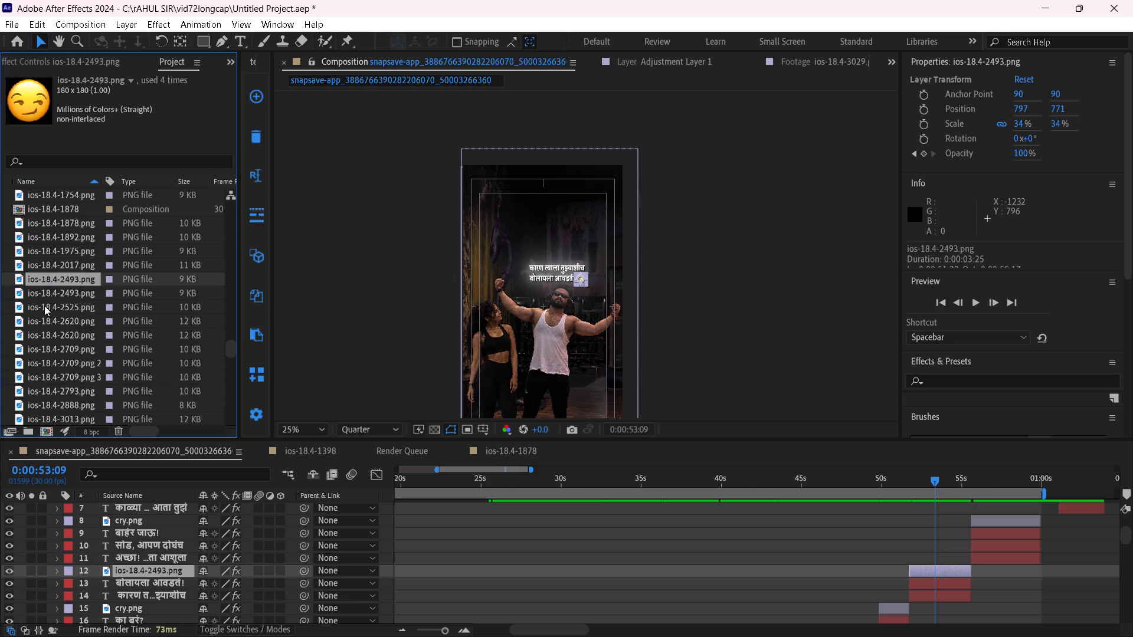
pyautogui.click(48, 326)
pyautogui.click(60, 362)
pyautogui.scroll(-2, 60, 363)
pyautogui.click(54, 327)
pyautogui.click(57, 362)
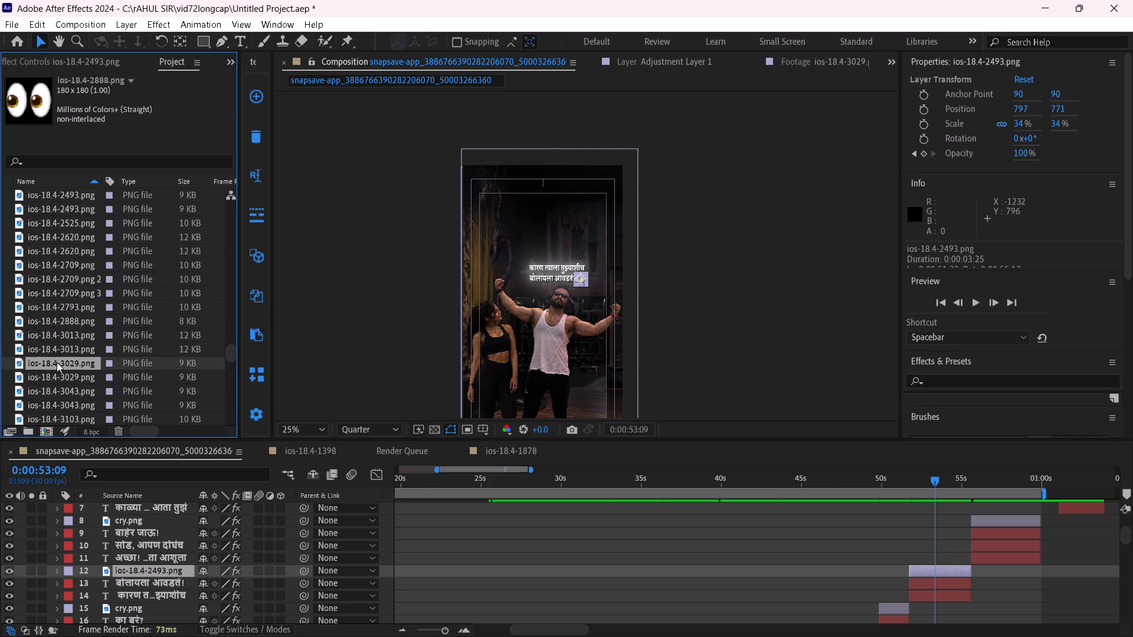
pyautogui.click(60, 386)
pyautogui.scroll(-2, 60, 386)
pyautogui.click(62, 354)
pyautogui.click(58, 326)
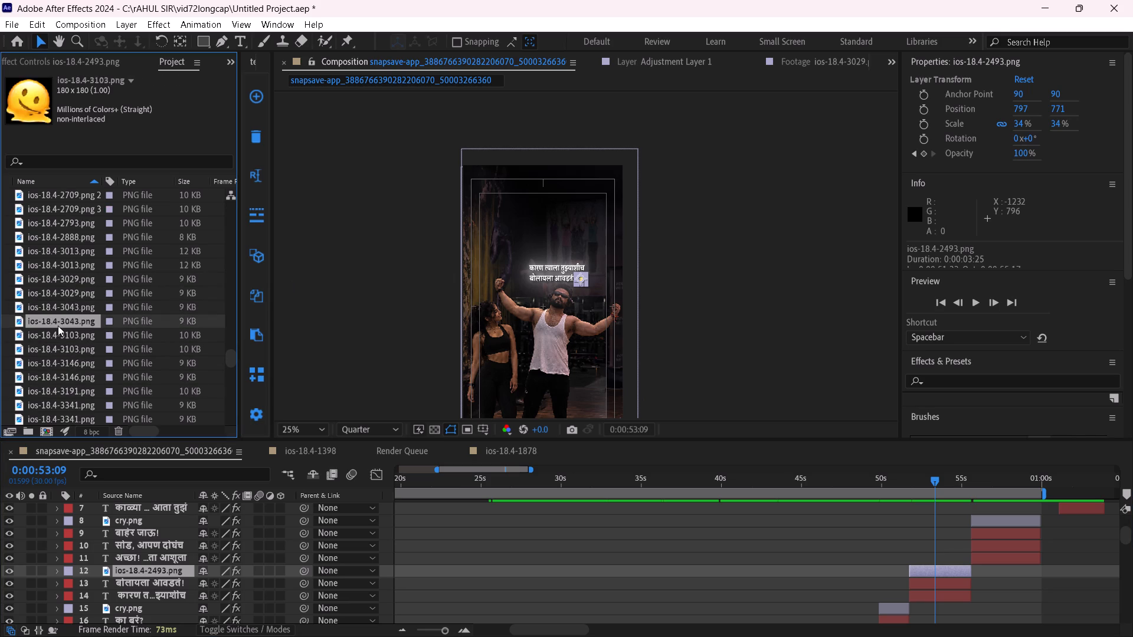
pyautogui.keyDown('alt'); pyautogui.moveTo(61, 324); pyautogui.dragTo(1127, 613); pyautogui.keyUp('alt')
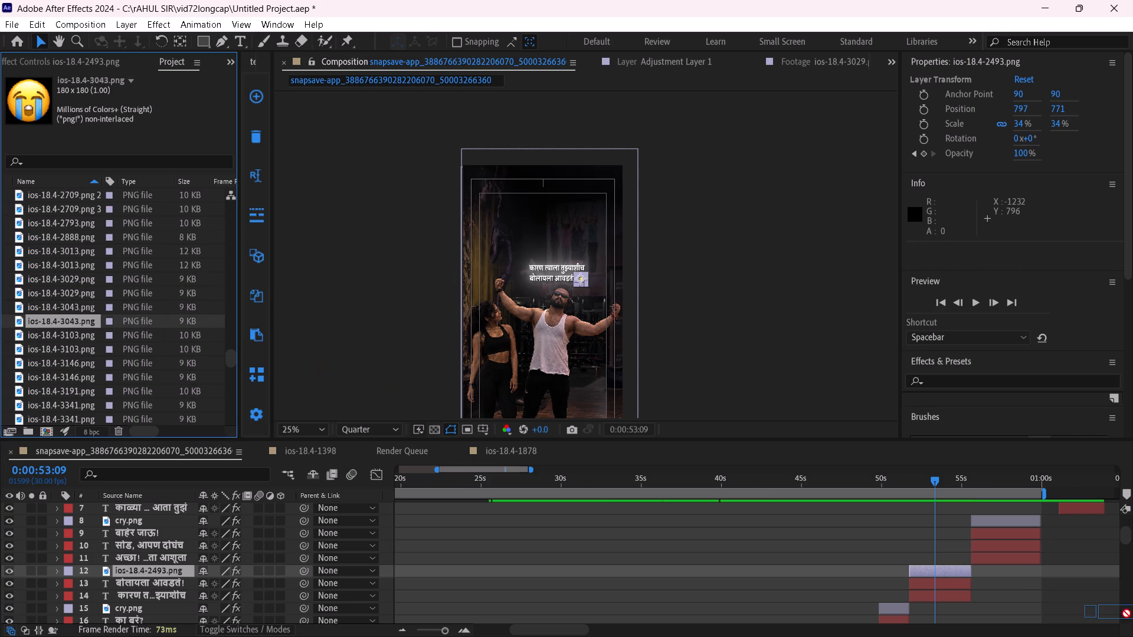
pyautogui.keyDown('alt'); pyautogui.moveTo(1127, 613); pyautogui.dragTo(954, 569); pyautogui.keyUp('alt')
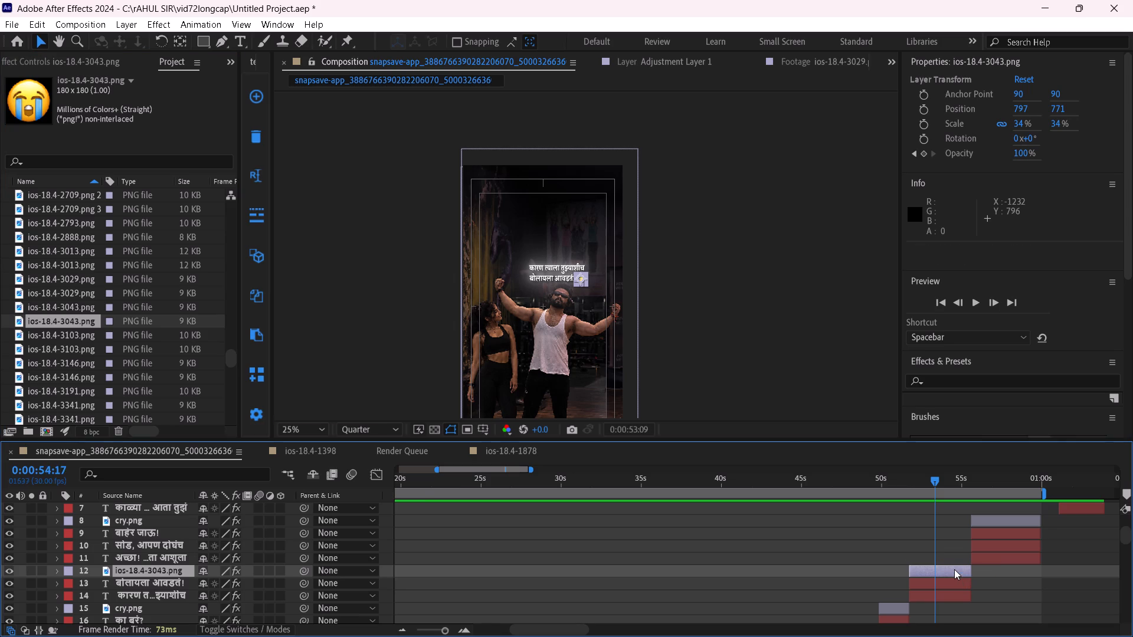
# Replace the cry.png emoji on layer 15, at about 50 seconds, with the raised-eyebrow face ios-18.4-1975.png.
pyautogui.moveTo(903, 481); pyautogui.dragTo(886, 498)
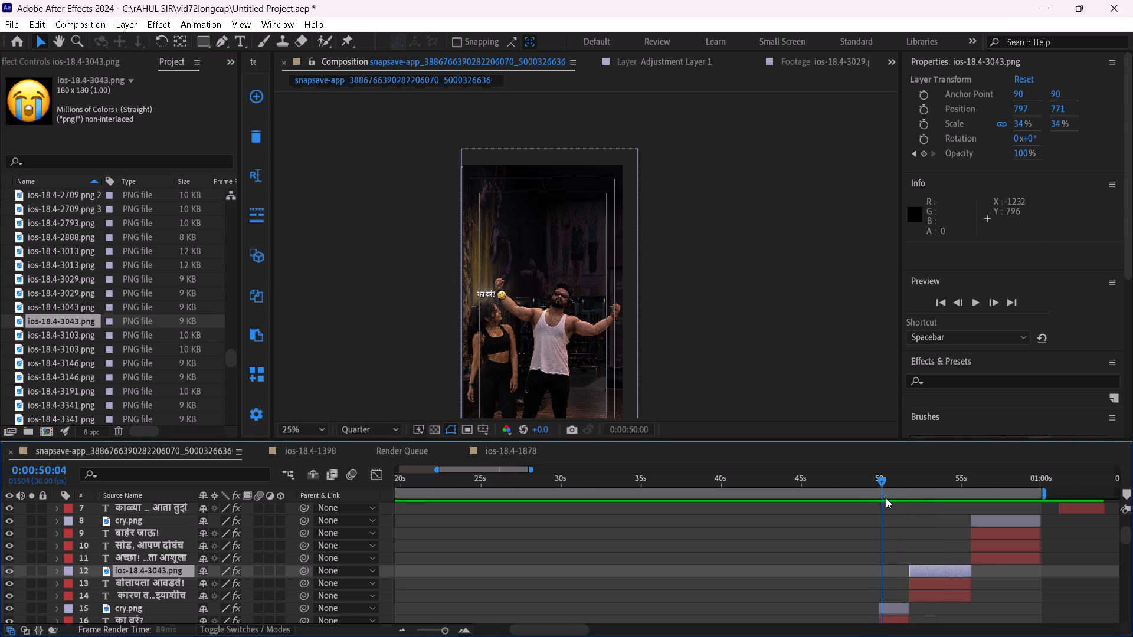
pyautogui.moveTo(886, 498); pyautogui.dragTo(887, 499)
pyautogui.scroll(-2, 909, 560)
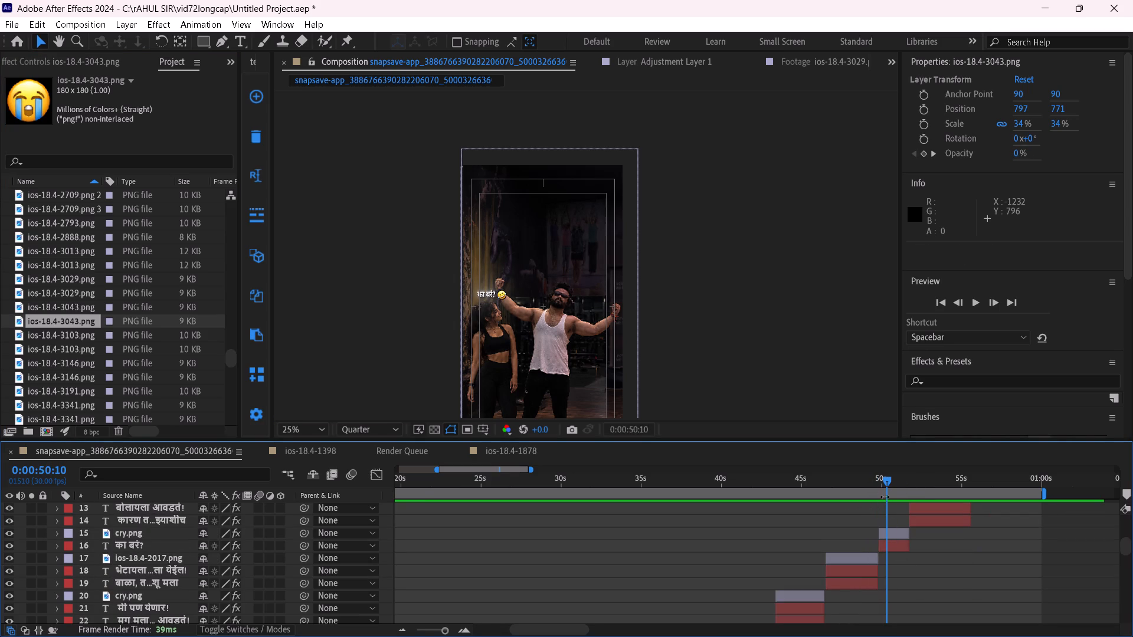
pyautogui.click(896, 533)
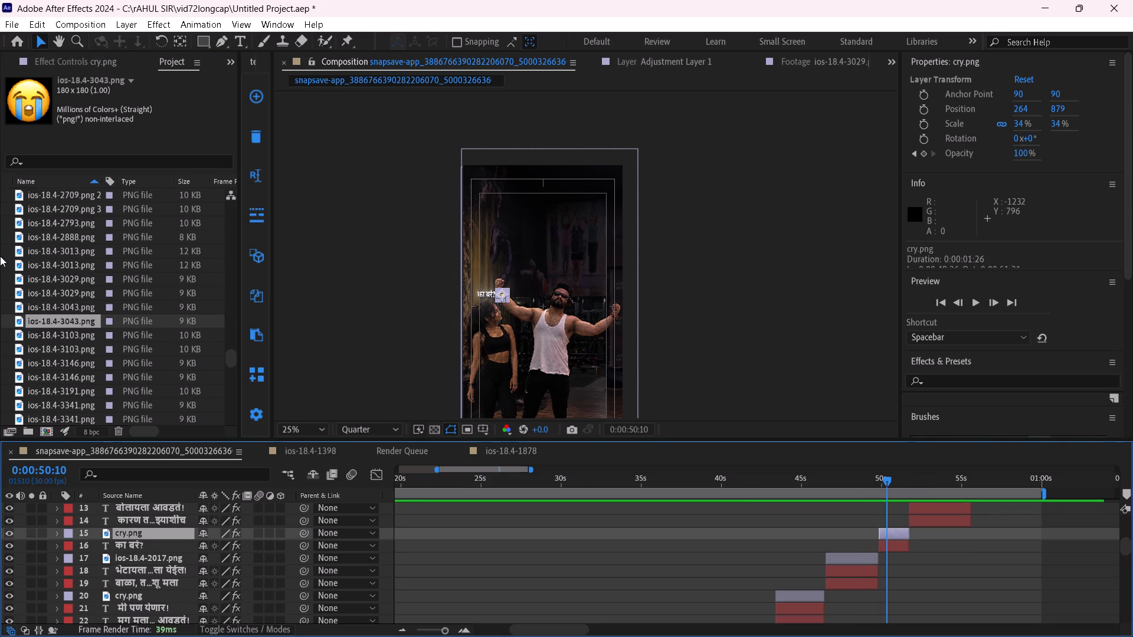
pyautogui.click(48, 248)
pyautogui.scroll(2, 37, 288)
pyautogui.click(34, 268)
pyautogui.click(59, 242)
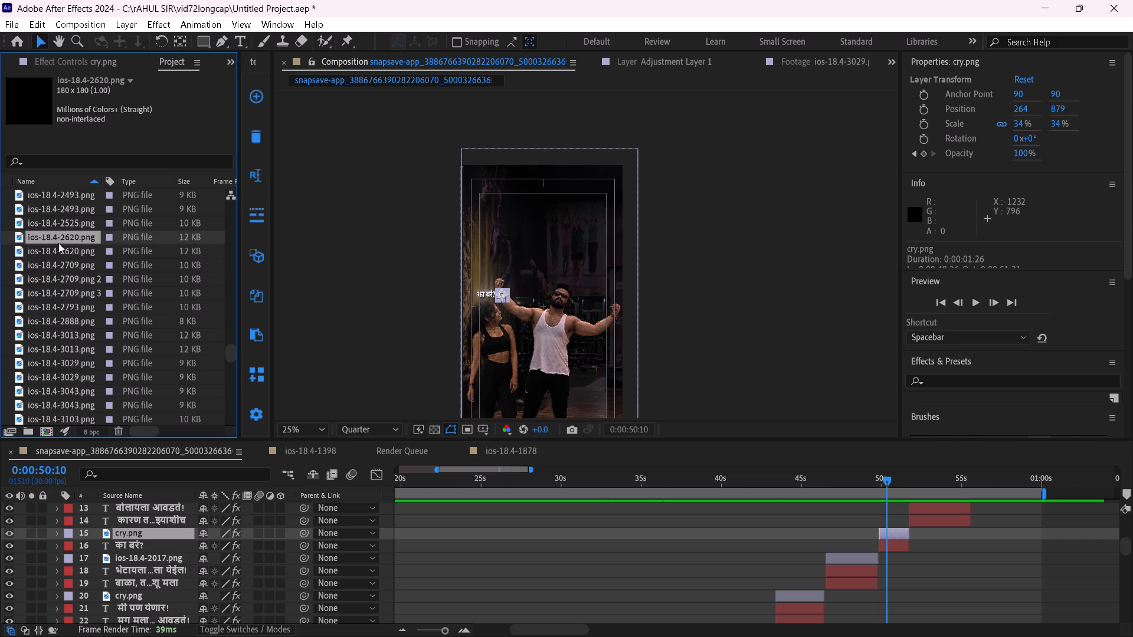
pyautogui.scroll(2, 68, 265)
pyautogui.click(41, 294)
pyautogui.click(44, 267)
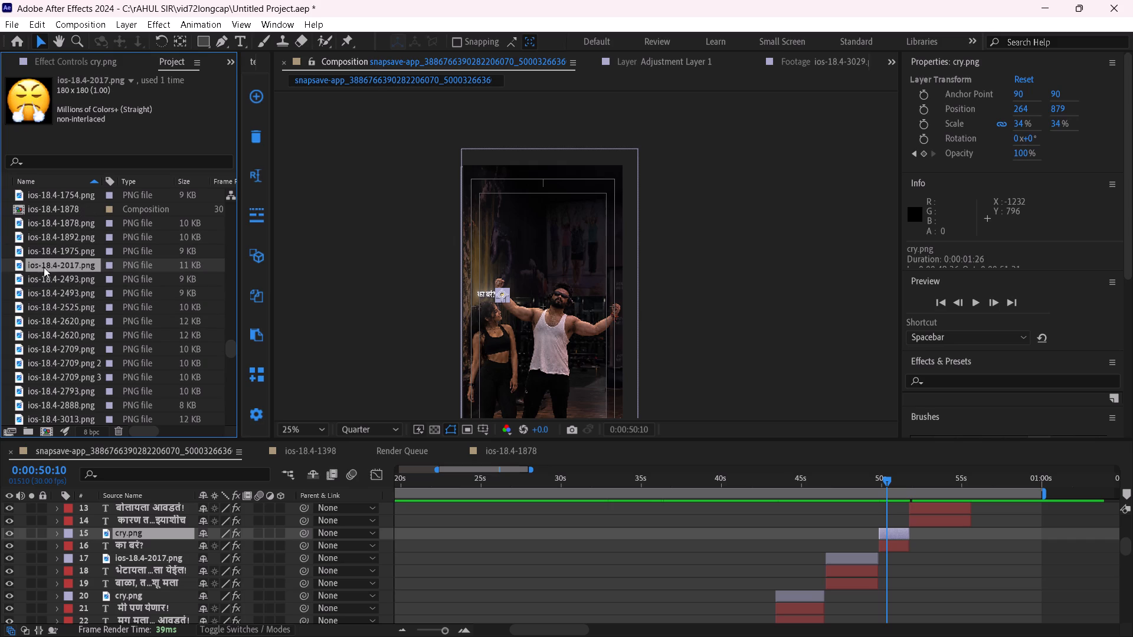
pyautogui.click(51, 251)
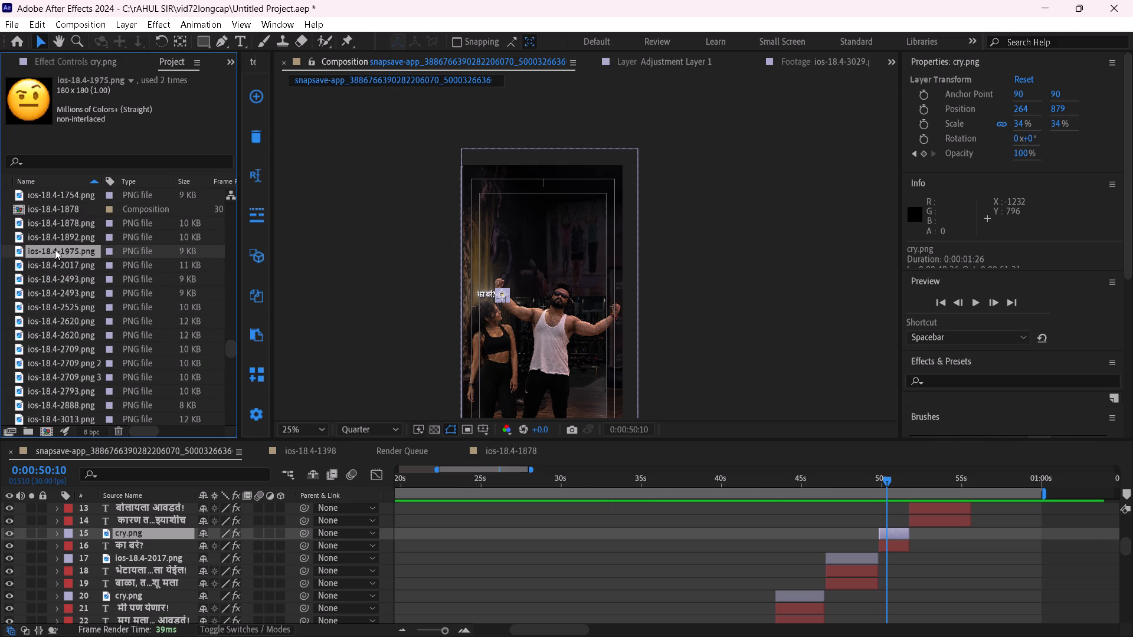
pyautogui.keyDown('alt'); pyautogui.moveTo(55, 249); pyautogui.dragTo(882, 529); pyautogui.keyUp('alt')
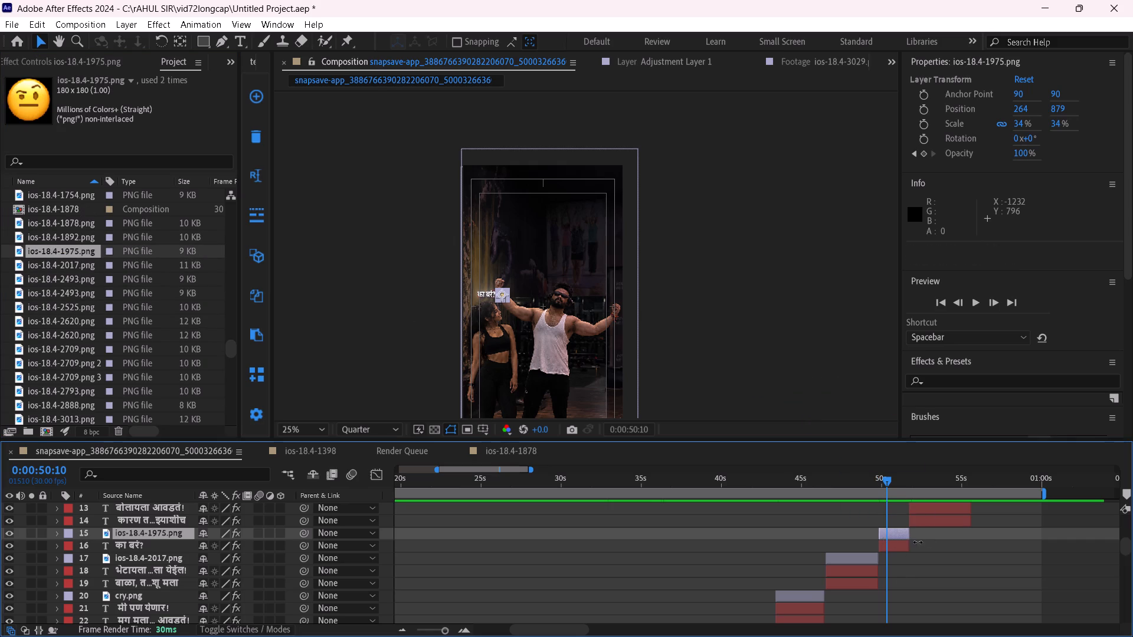
# Shorten layers 12 to 14 together to 0:00:03:14 and shift them 11 frames later, ending where layers 8 to 11 begin.
pyautogui.scroll(2, 970, 595)
pyautogui.click(954, 574)
pyautogui.keyDown('ctrl'); pyautogui.click(968, 604); pyautogui.keyUp('ctrl')
pyautogui.keyDown('ctrl'); pyautogui.click(964, 594); pyautogui.keyUp('ctrl')
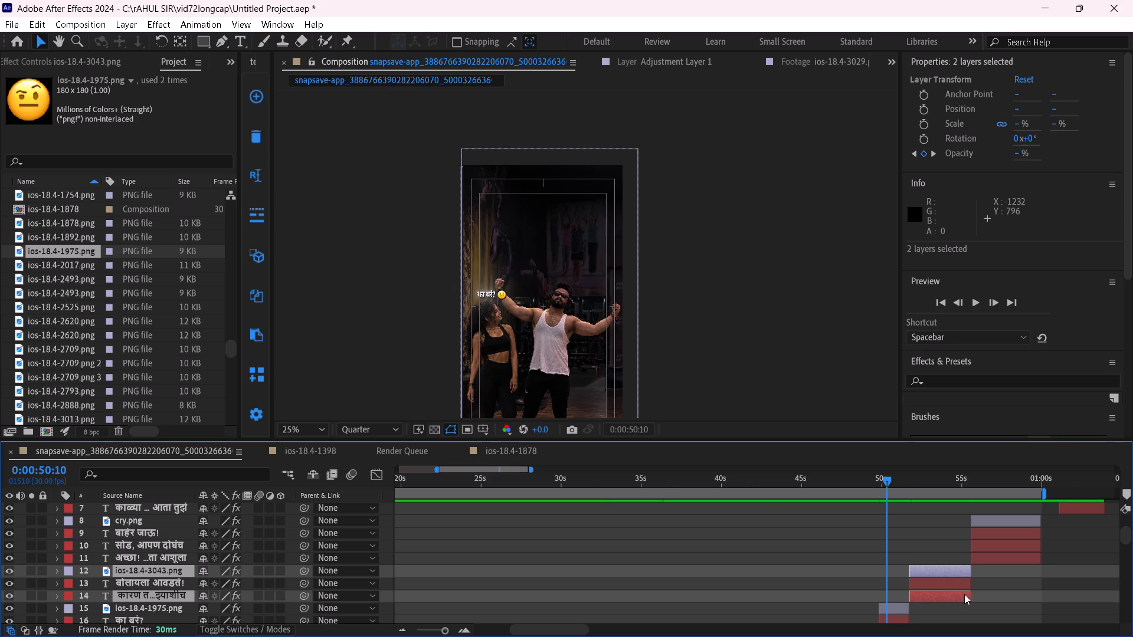
pyautogui.keyDown('shift'); pyautogui.click(969, 594); pyautogui.keyUp('shift')
pyautogui.moveTo(970, 583); pyautogui.dragTo(971, 583)
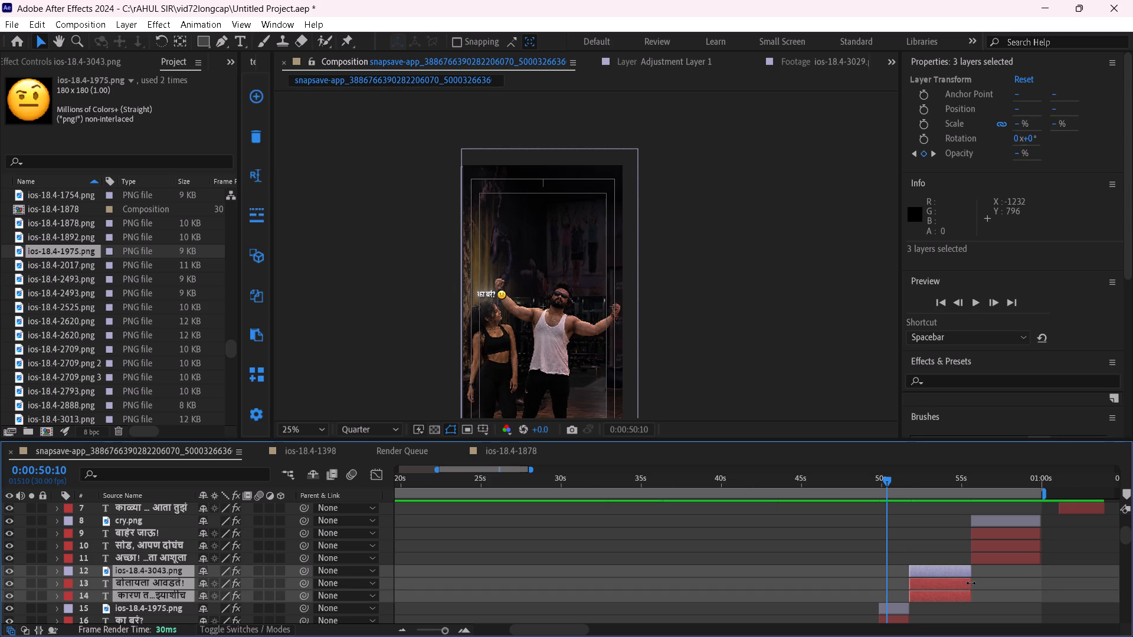
pyautogui.moveTo(971, 583); pyautogui.dragTo(964, 581)
pyautogui.moveTo(925, 592); pyautogui.dragTo(935, 592)
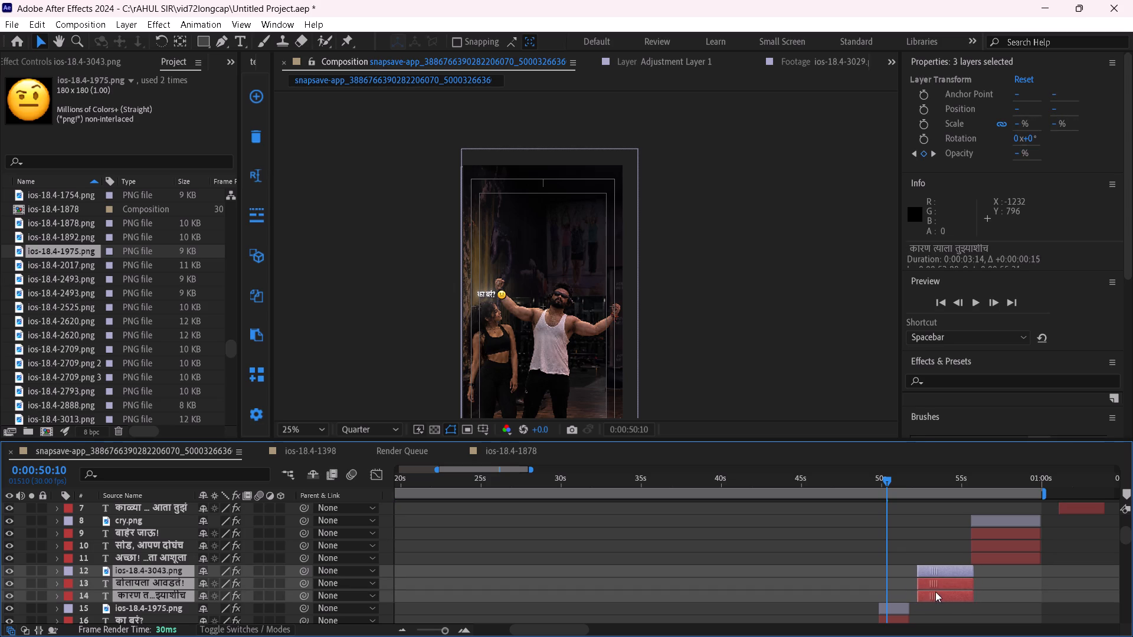
pyautogui.moveTo(935, 592); pyautogui.dragTo(931, 593)
# Extend the ends of layers 15 and 16 together until they meet the start of layers 12 to 14.
pyautogui.scroll(-2, 935, 593)
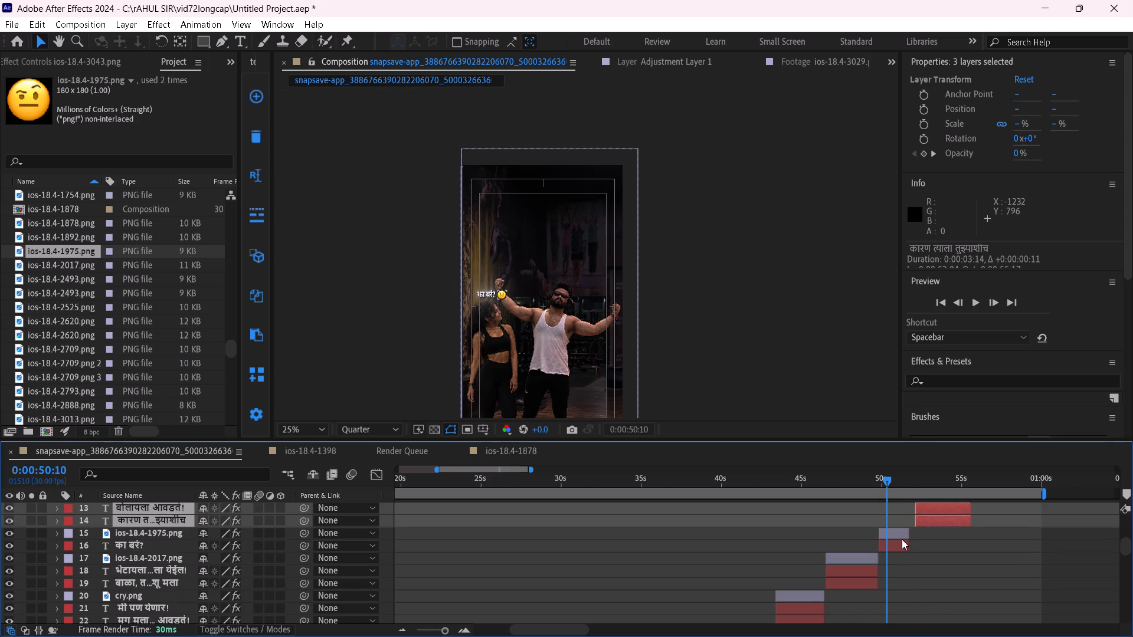
pyautogui.click(902, 536)
pyautogui.moveTo(910, 537); pyautogui.dragTo(913, 538)
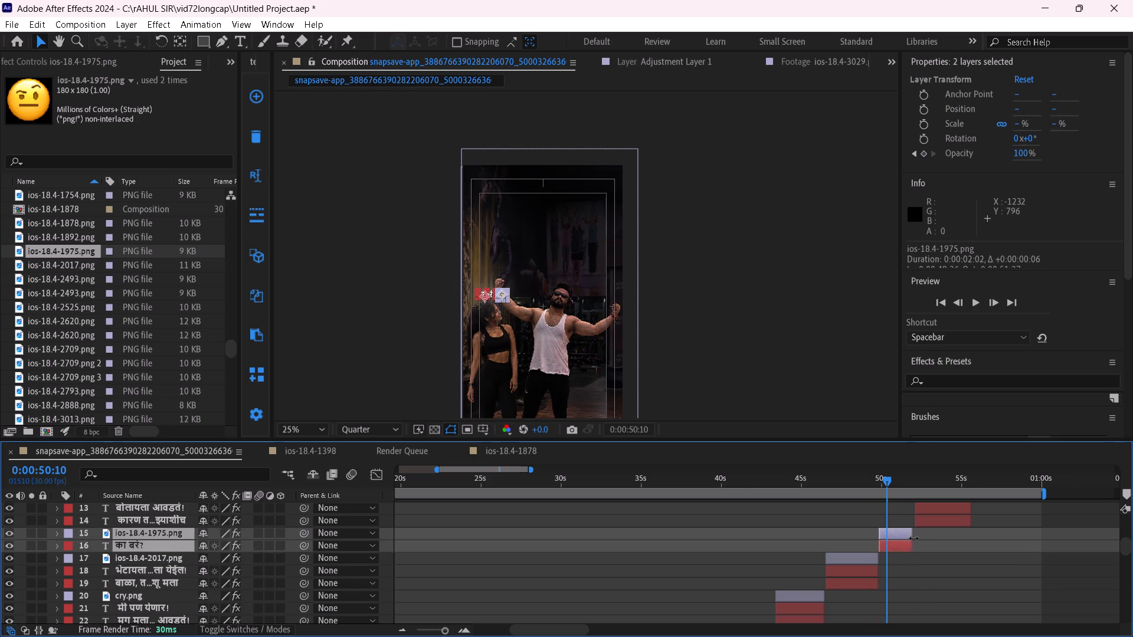
pyautogui.moveTo(913, 538); pyautogui.dragTo(916, 540)
pyautogui.click(911, 582)
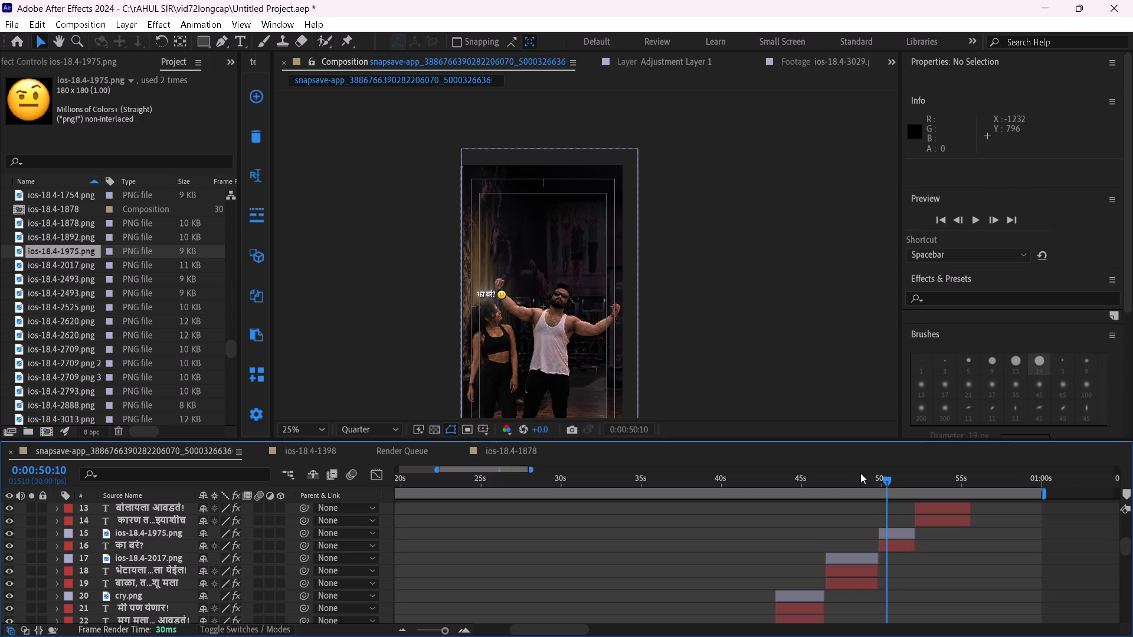
# Replace layer 17's emoji at about 48 seconds with the unamused face, ios-18.4-3341.png.
pyautogui.moveTo(865, 480); pyautogui.dragTo(851, 482)
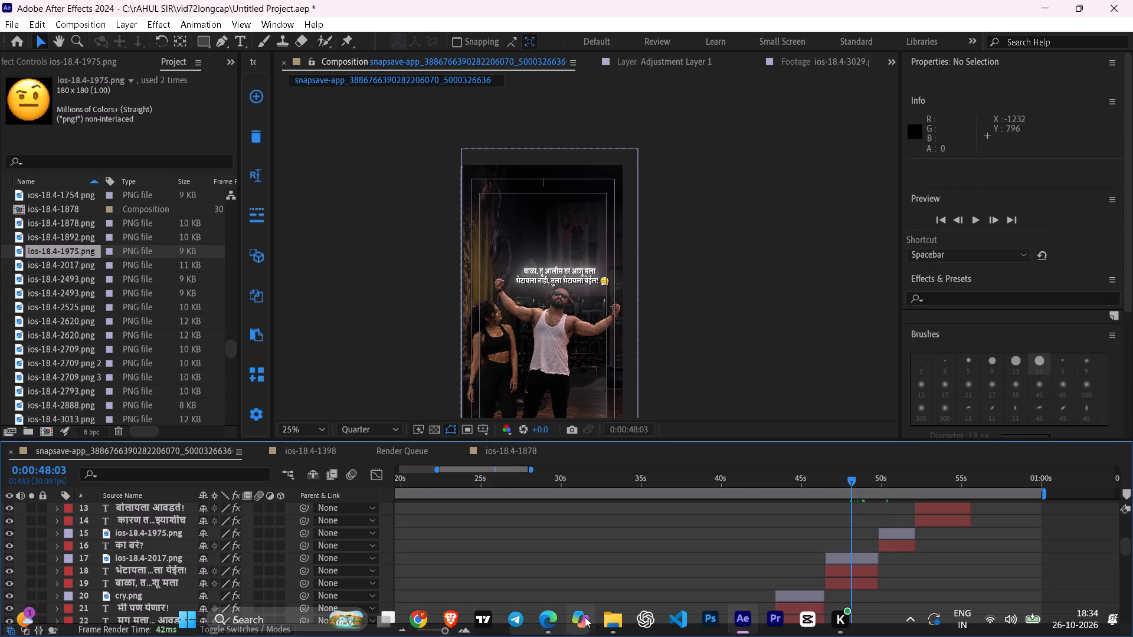
pyautogui.click(839, 560)
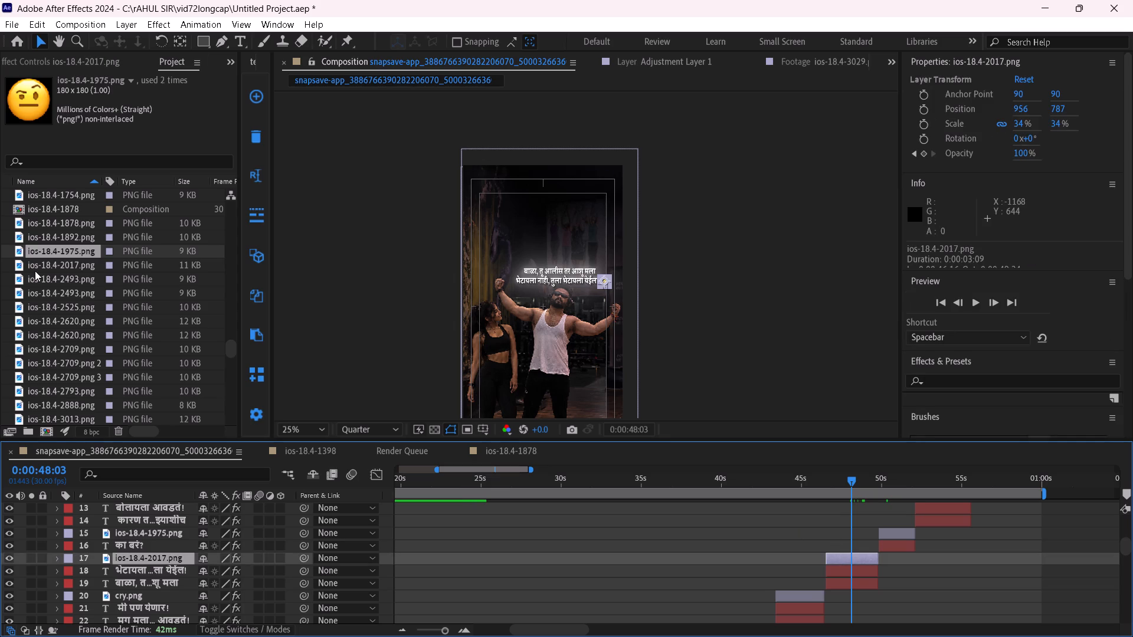
pyautogui.click(35, 271)
pyautogui.click(52, 295)
pyautogui.click(61, 257)
pyautogui.click(62, 237)
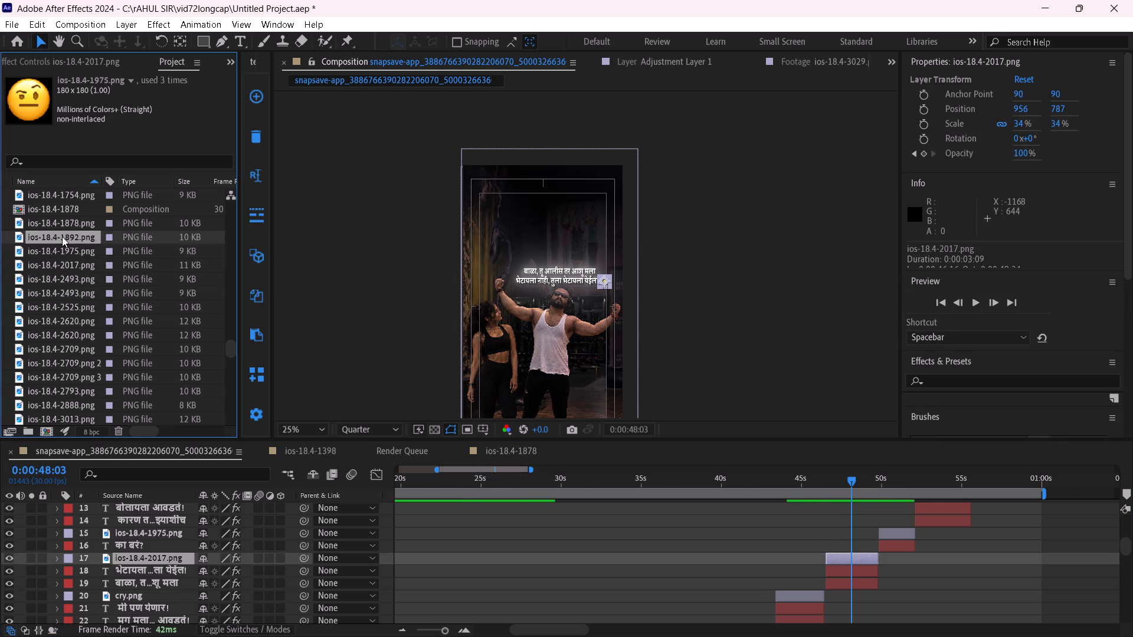
pyautogui.click(59, 294)
pyautogui.click(62, 330)
pyautogui.click(64, 352)
pyautogui.scroll(-2, 64, 358)
pyautogui.click(54, 342)
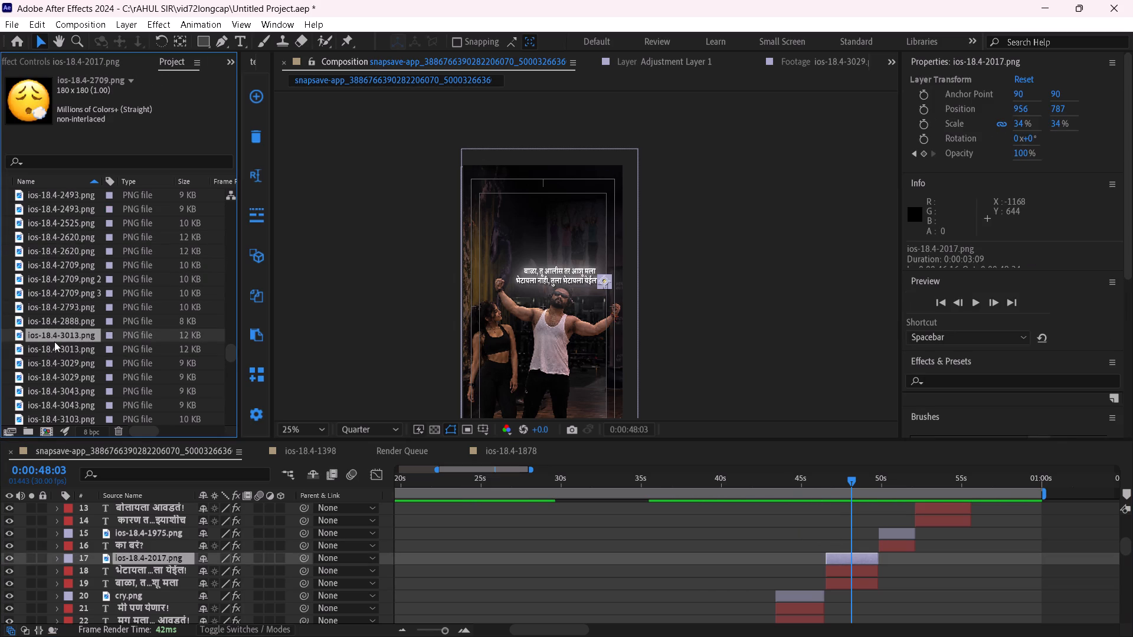
pyautogui.click(58, 373)
pyautogui.click(63, 393)
pyautogui.scroll(-3, 65, 395)
pyautogui.click(57, 335)
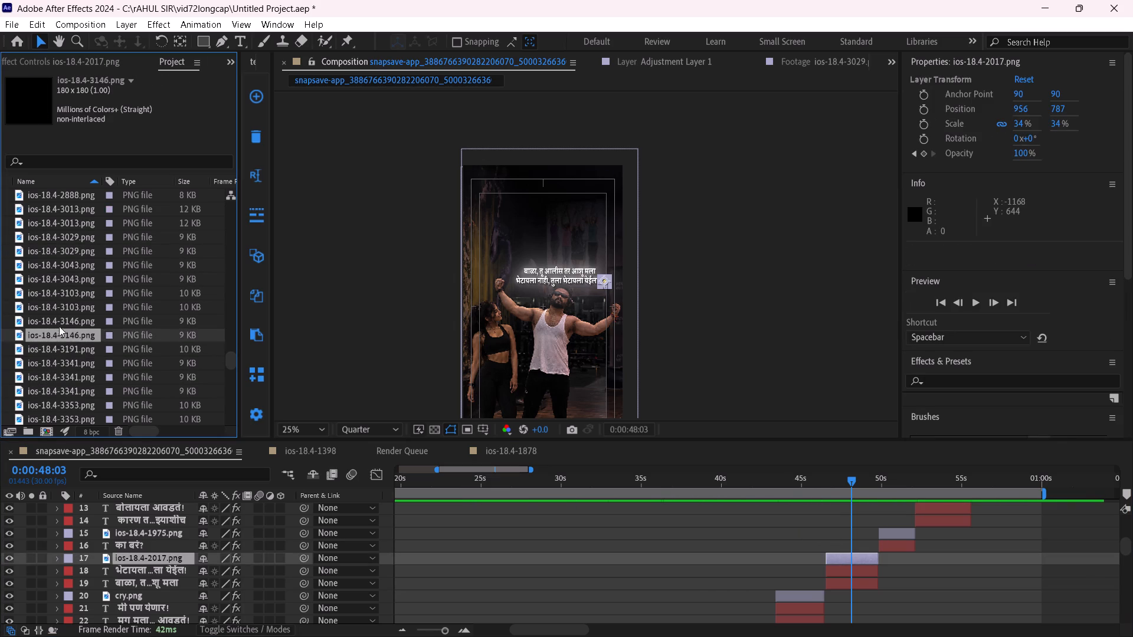
pyautogui.click(60, 321)
pyautogui.click(66, 365)
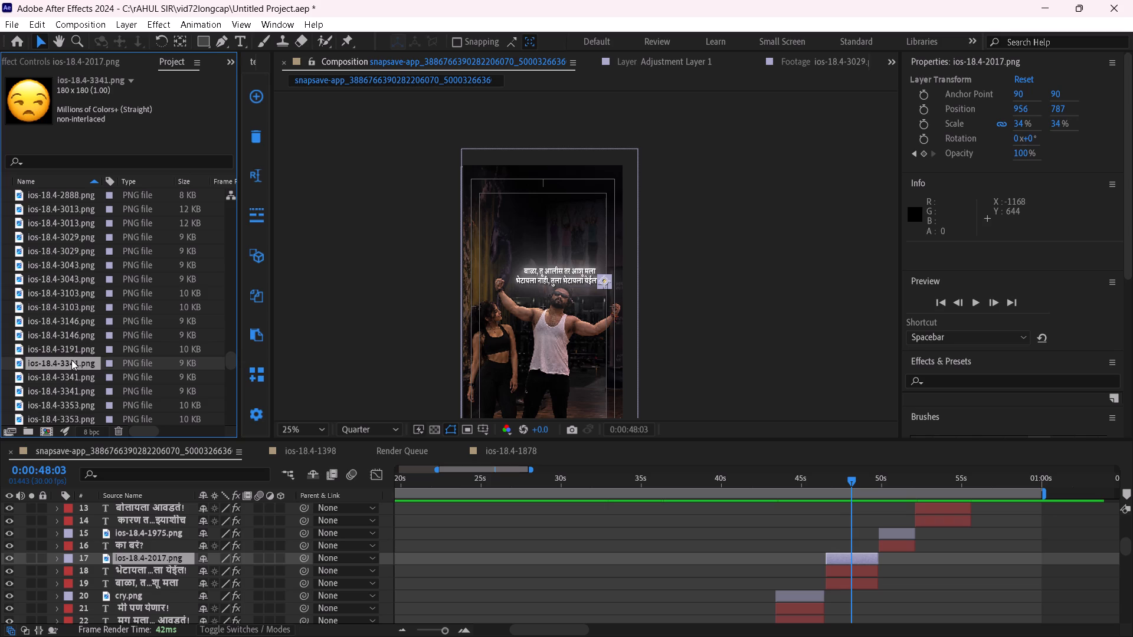
pyautogui.keyDown('alt'); pyautogui.moveTo(72, 360); pyautogui.dragTo(846, 555); pyautogui.keyUp('alt')
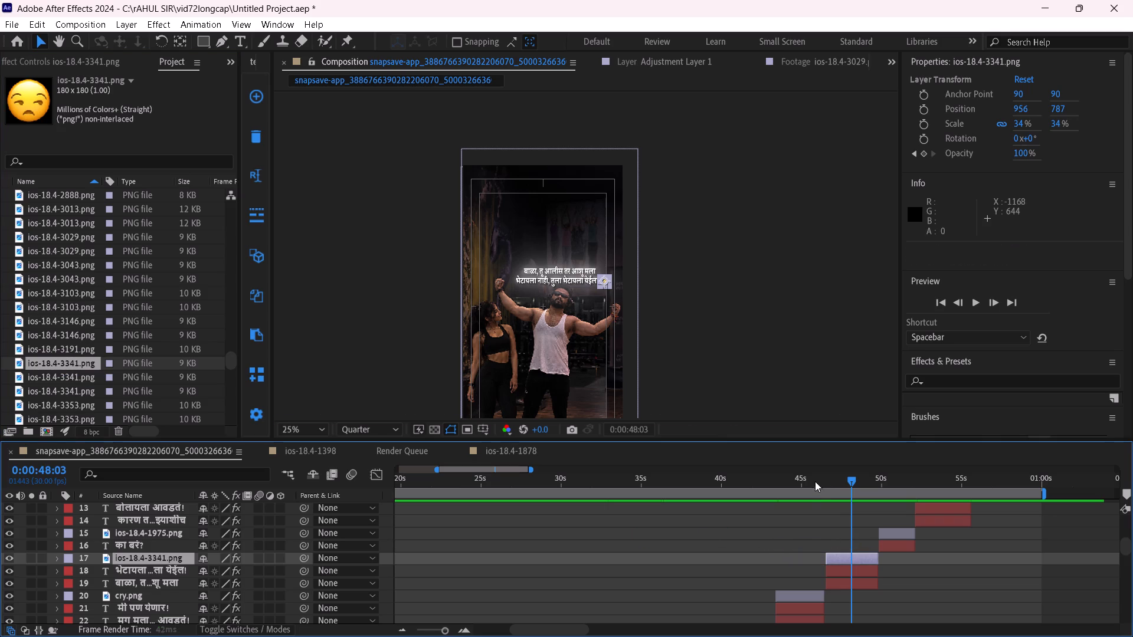
# Replace the cry.png emoji on layer 20, at about 45 seconds, with the smiling face ios-18.4-3029.png.
pyautogui.moveTo(809, 479); pyautogui.dragTo(806, 478)
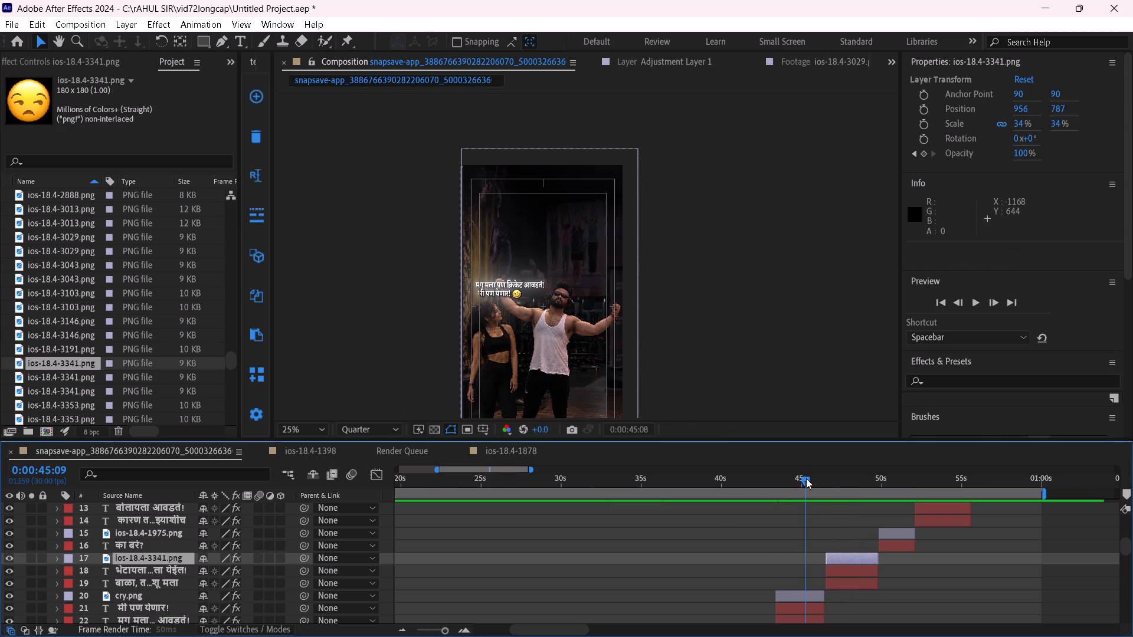
pyautogui.moveTo(806, 478); pyautogui.dragTo(803, 479)
pyautogui.scroll(-1, 790, 531)
pyautogui.click(797, 554)
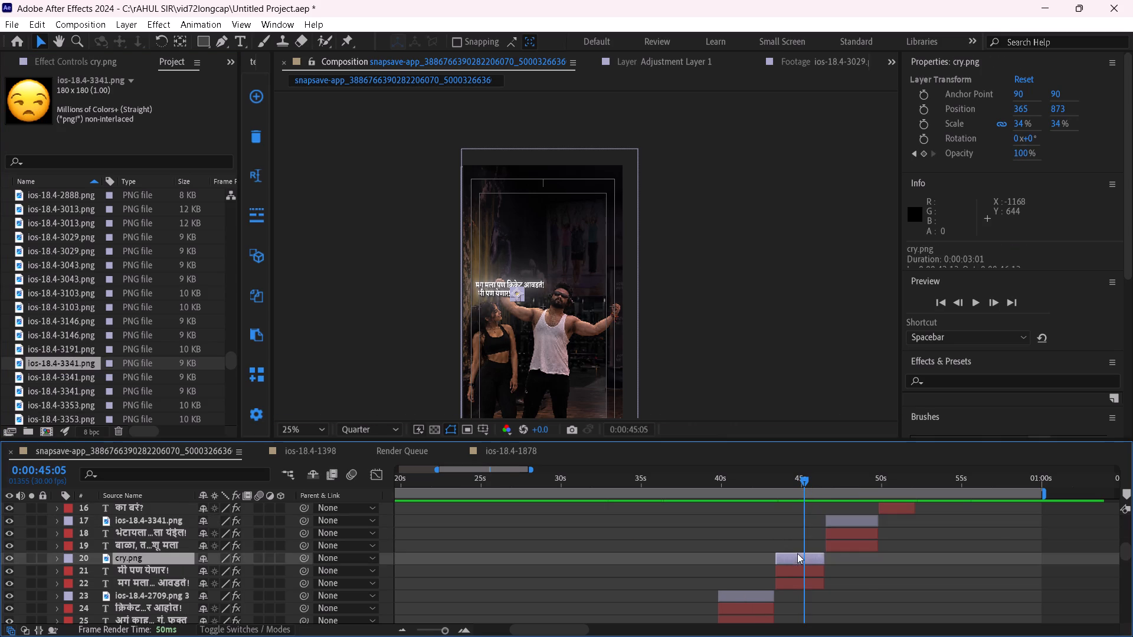
pyautogui.click(67, 288)
pyautogui.click(75, 329)
pyautogui.click(60, 278)
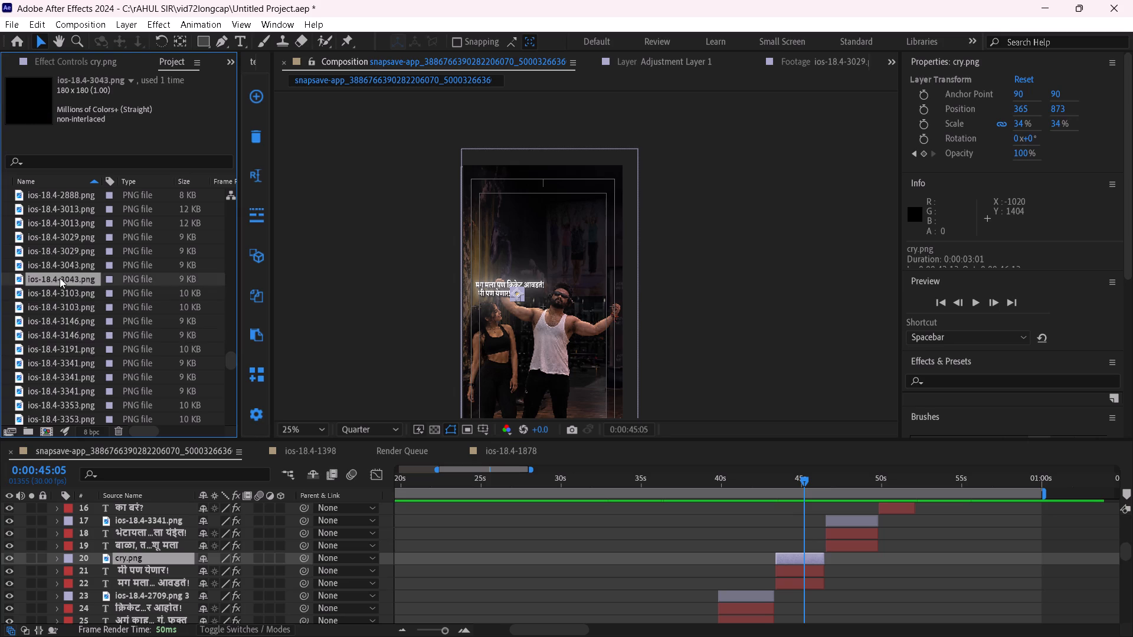
pyautogui.click(48, 249)
pyautogui.scroll(3, 58, 287)
pyautogui.click(51, 346)
pyautogui.click(57, 374)
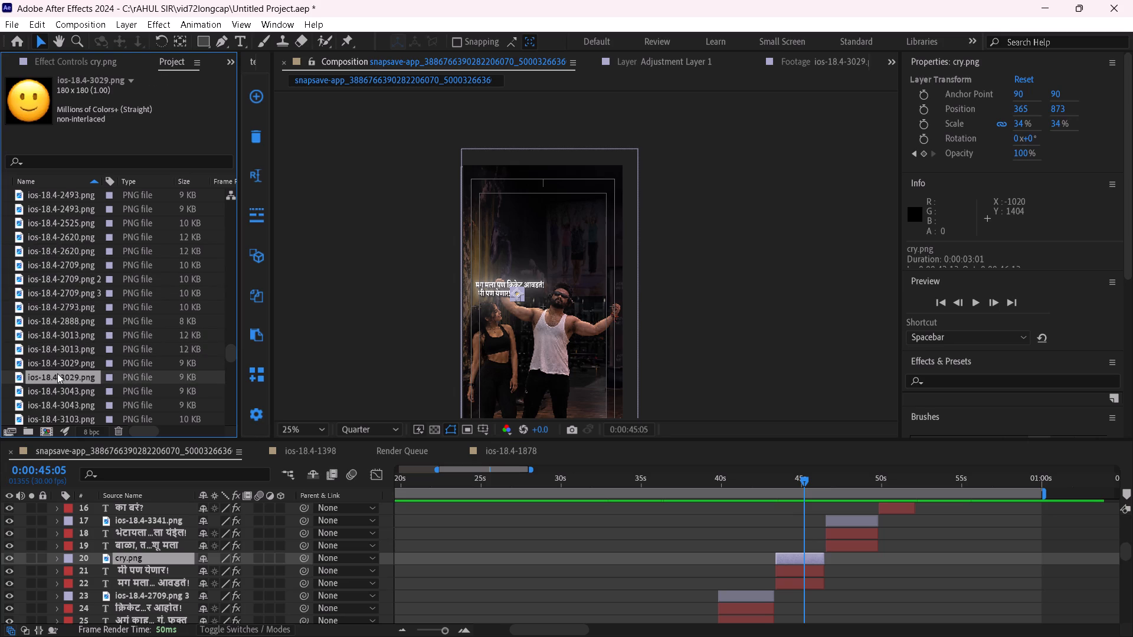
pyautogui.keyDown('alt'); pyautogui.moveTo(63, 377); pyautogui.dragTo(749, 568); pyautogui.keyUp('alt')
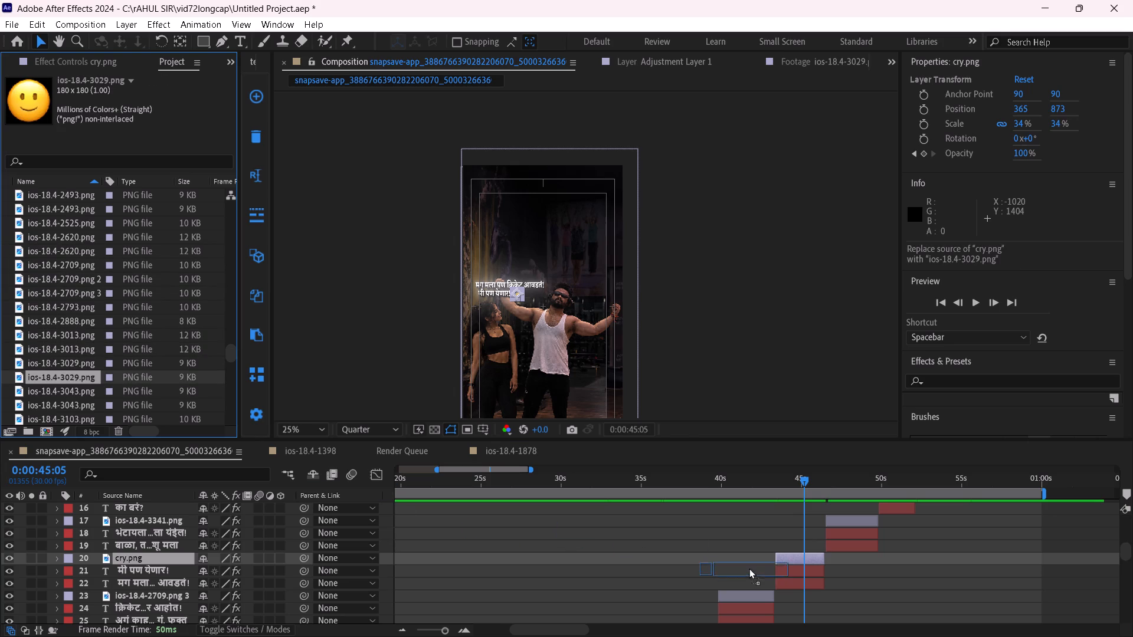
pyautogui.keyDown('alt'); pyautogui.moveTo(749, 568); pyautogui.dragTo(769, 556); pyautogui.keyUp('alt')
# Replace layer 26's ios-18.4-2493.png emoji, at about 38 seconds, with the angry red face ios-18.4-1398.png.
pyautogui.moveTo(753, 481); pyautogui.dragTo(743, 481)
pyautogui.scroll(-1, 742, 548)
pyautogui.moveTo(712, 481); pyautogui.dragTo(706, 481)
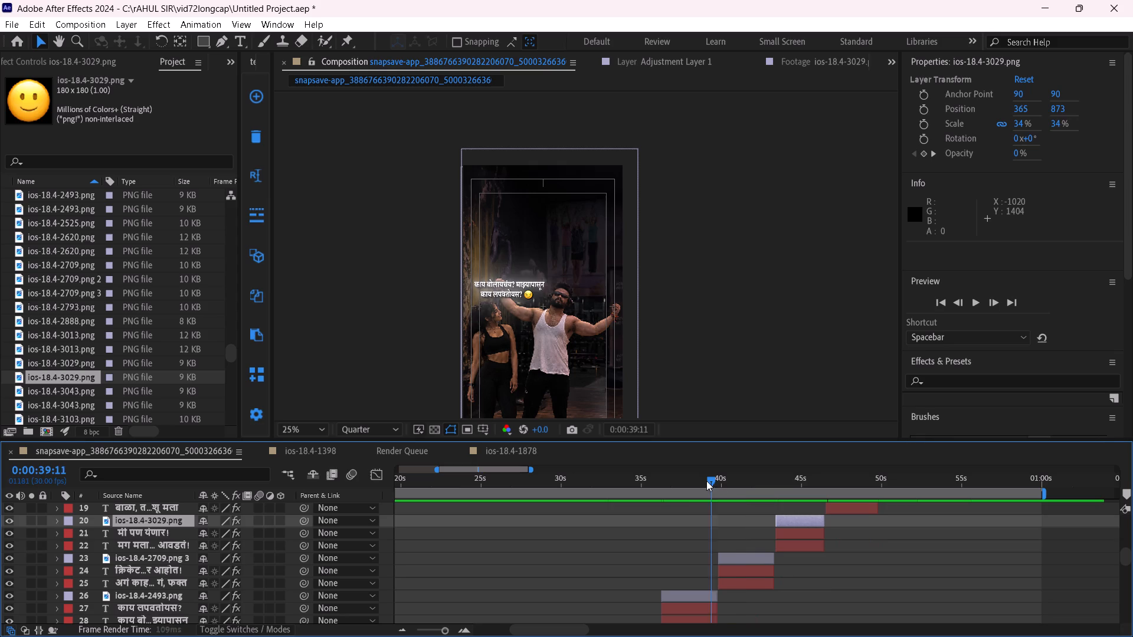
pyautogui.moveTo(706, 481); pyautogui.dragTo(696, 487)
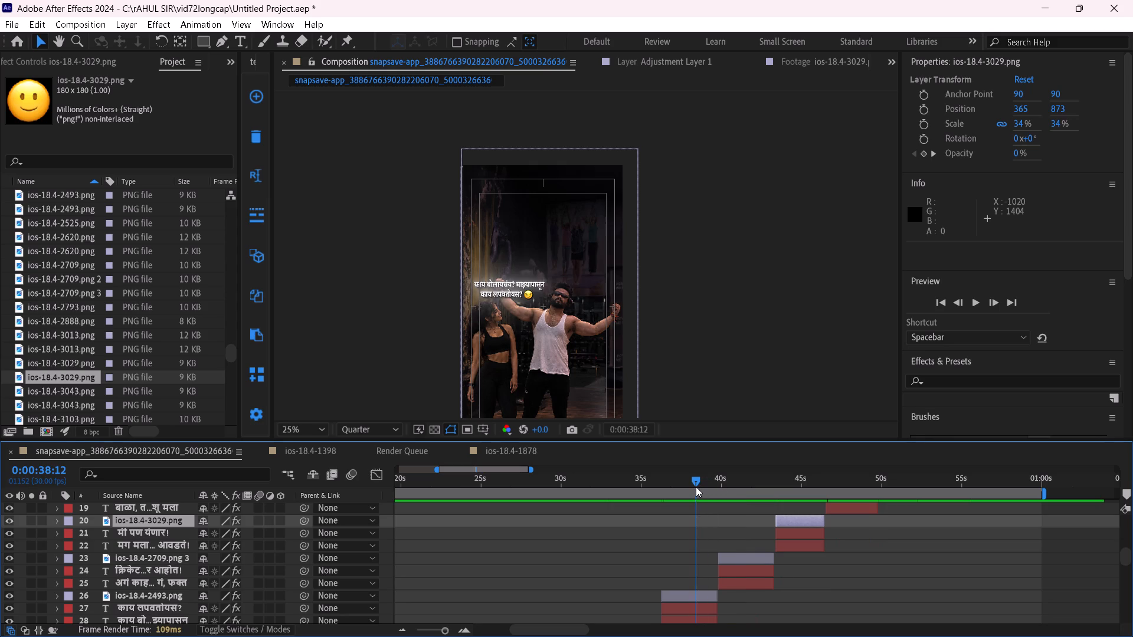
pyautogui.moveTo(696, 487); pyautogui.dragTo(700, 511)
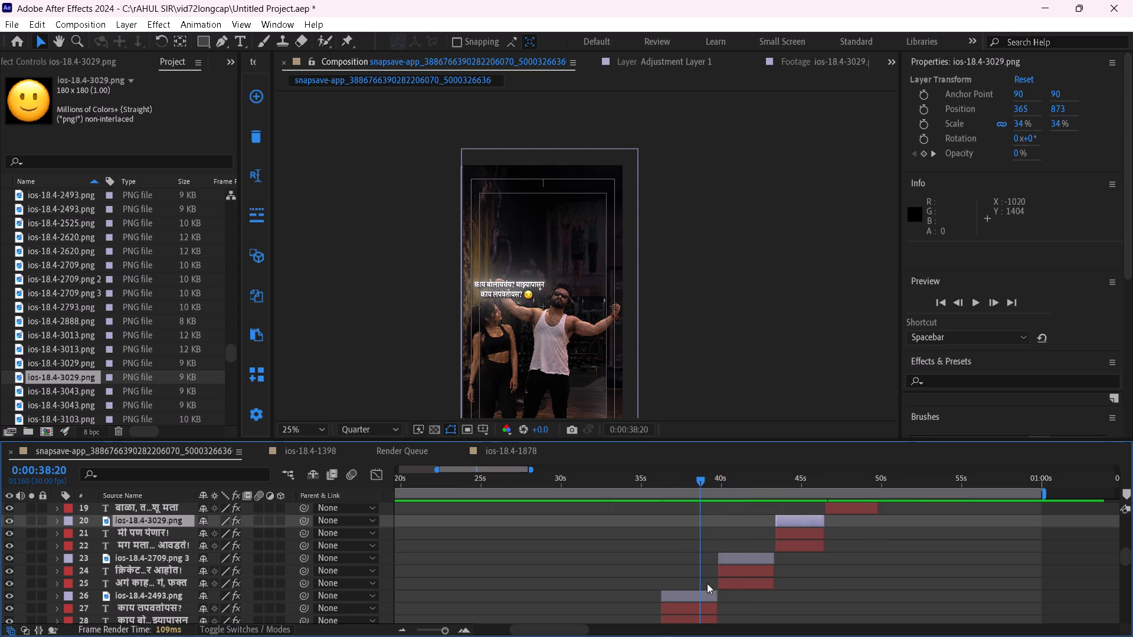
pyautogui.click(705, 595)
pyautogui.scroll(6, 84, 313)
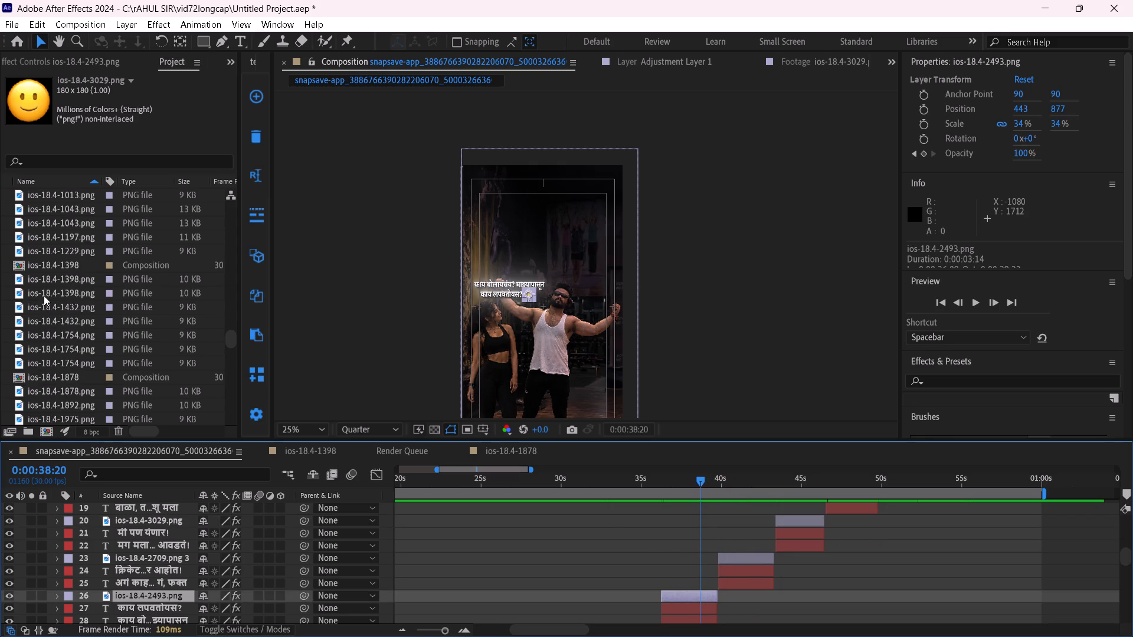
pyautogui.click(49, 281)
pyautogui.keyDown('alt'); pyautogui.moveTo(51, 278); pyautogui.dragTo(654, 586); pyautogui.keyUp('alt')
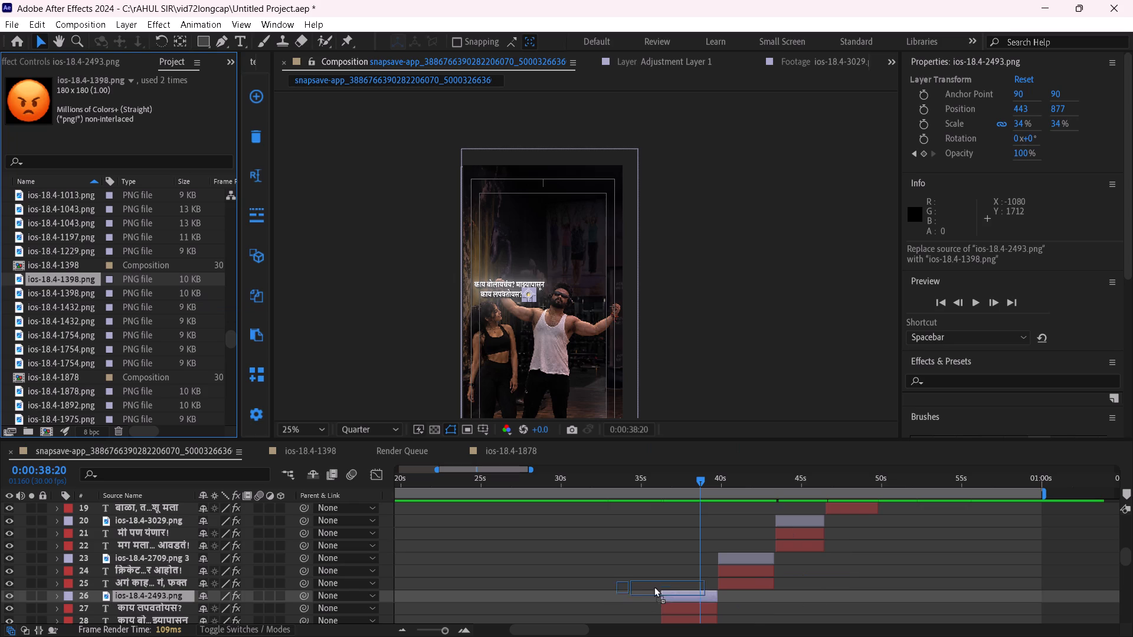
pyautogui.keyDown('alt'); pyautogui.moveTo(654, 586); pyautogui.dragTo(667, 593); pyautogui.keyUp('alt')
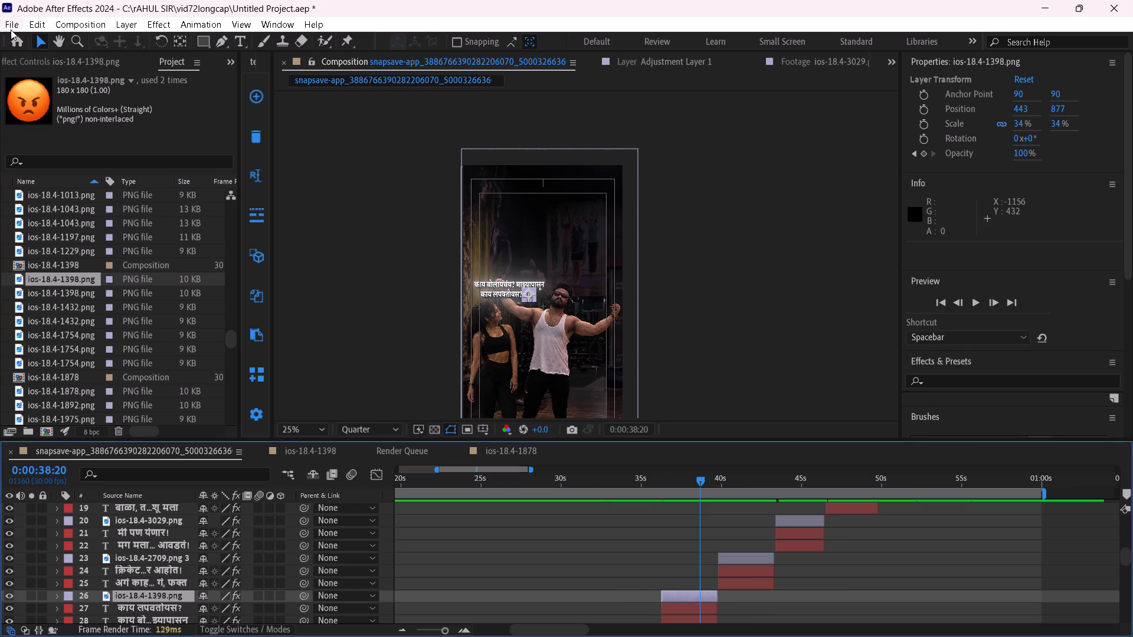
# Add the snapsave-app captioned video composition to the render queue.
pyautogui.click(11, 29)
pyautogui.click(52, 241)
pyautogui.click(304, 258)
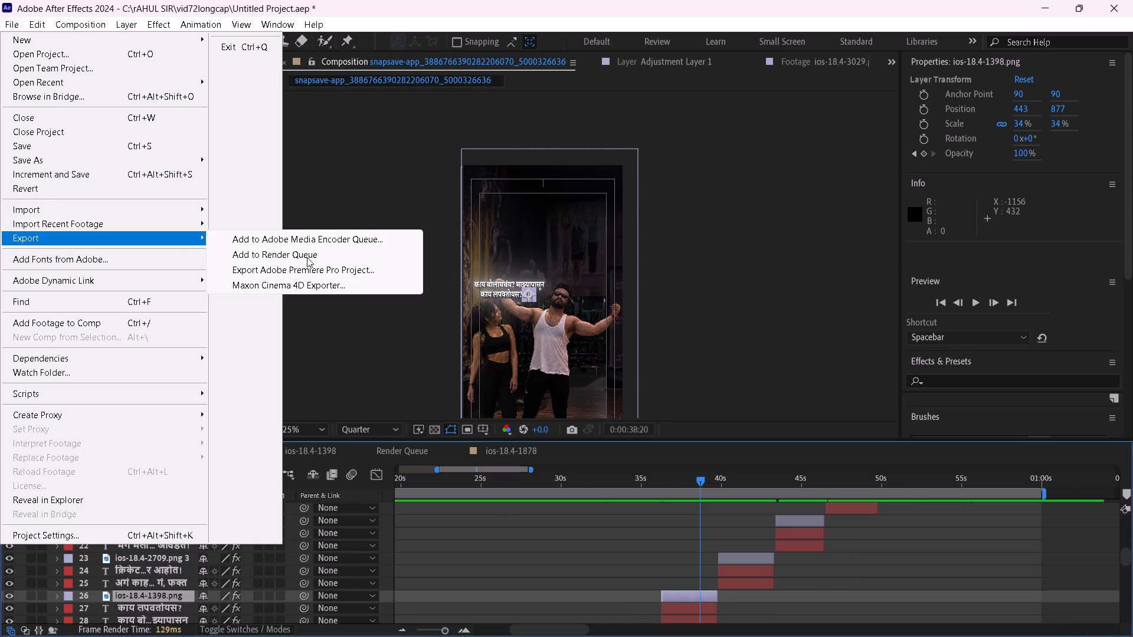
# Set the new render item's output file to done151 as H.264 in the vid151 folder inside rAHUL SIR.
pyautogui.scroll(-8, 414, 495)
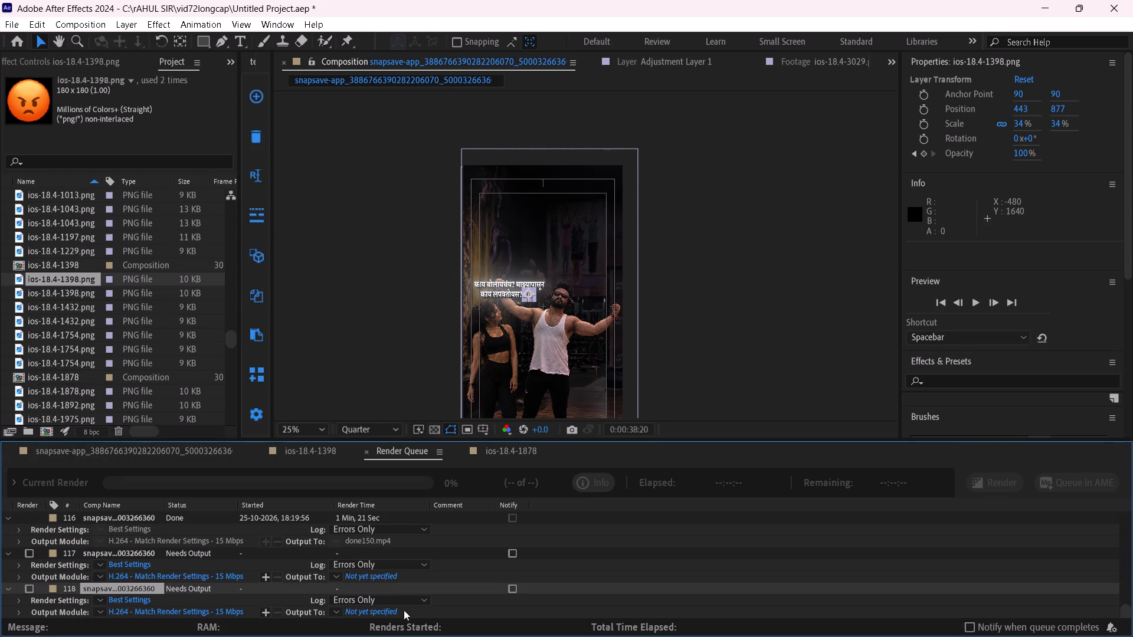
pyautogui.click(394, 612)
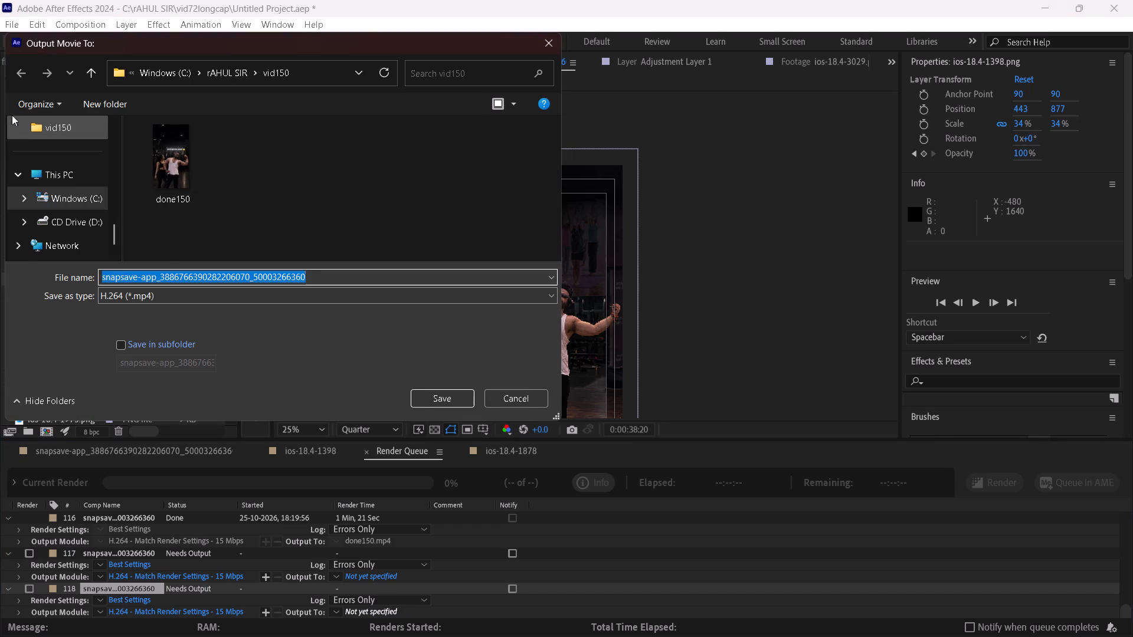
pyautogui.scroll(3, 31, 130)
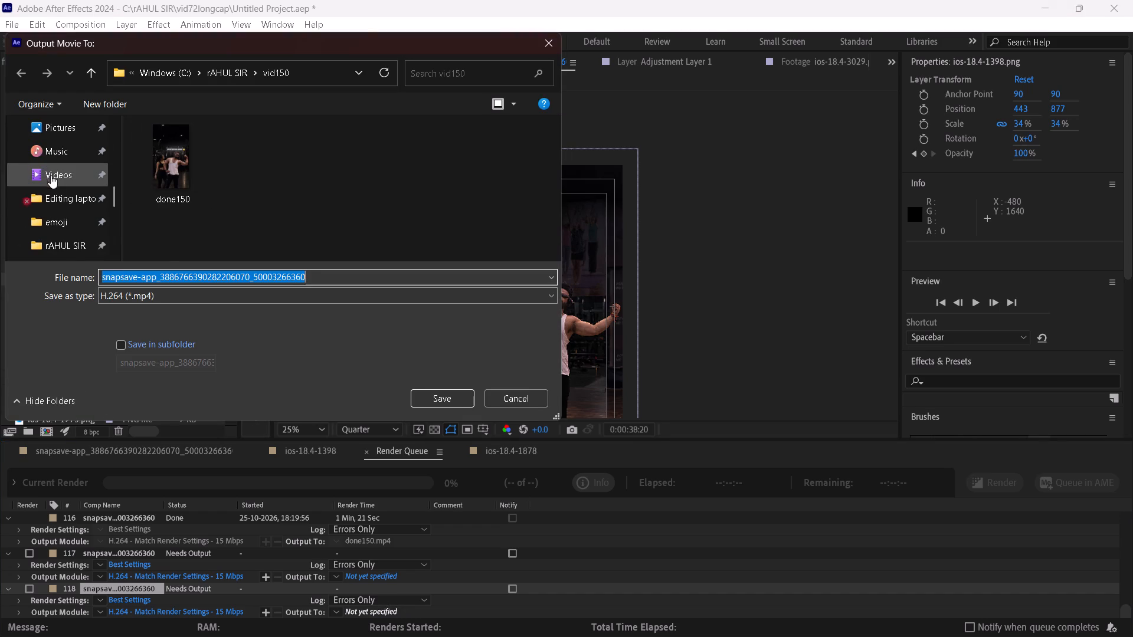
pyautogui.doubleClick(68, 249)
pyautogui.scroll(-8, 146, 218)
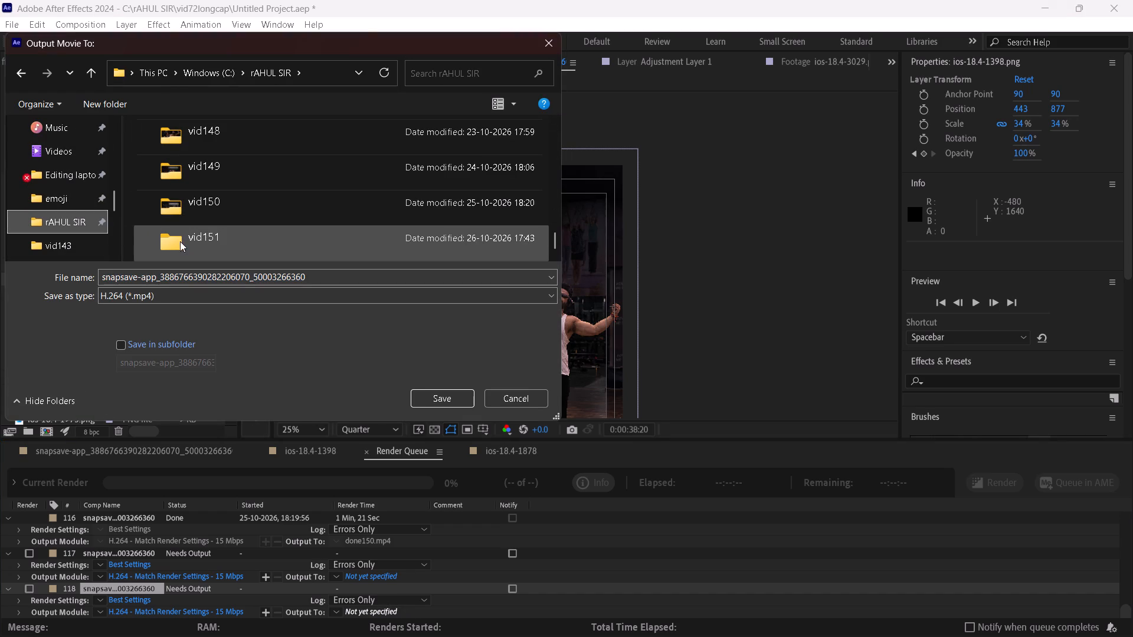
pyautogui.scroll(-6, 180, 241)
pyautogui.doubleClick(213, 235)
pyautogui.click(326, 306)
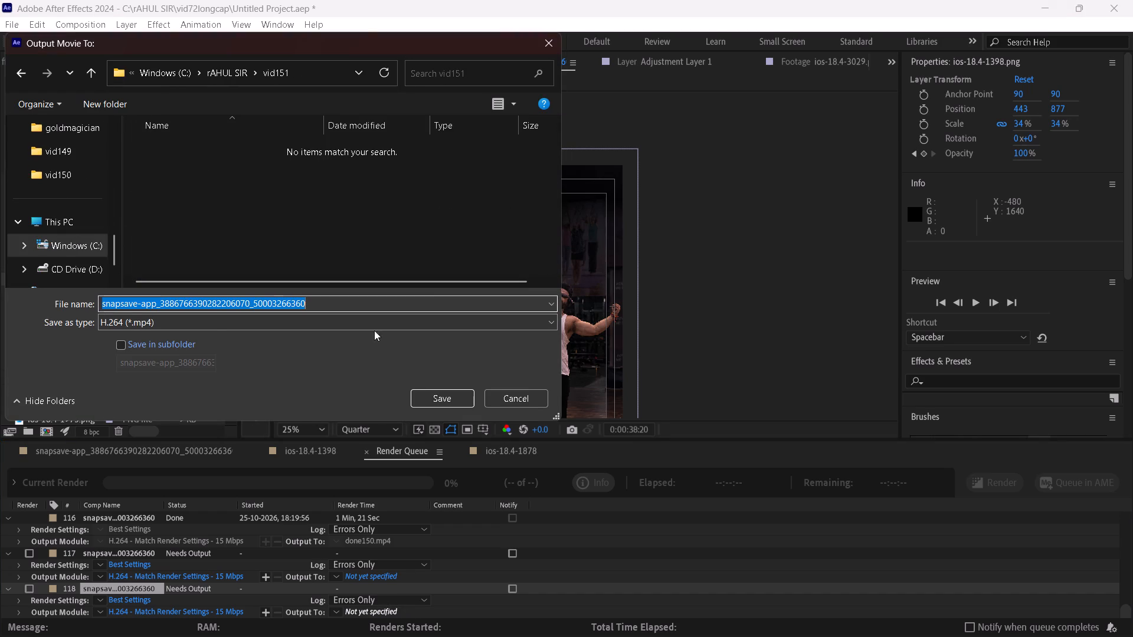
pyautogui.press('BackSpace')
pyautogui.press('d')
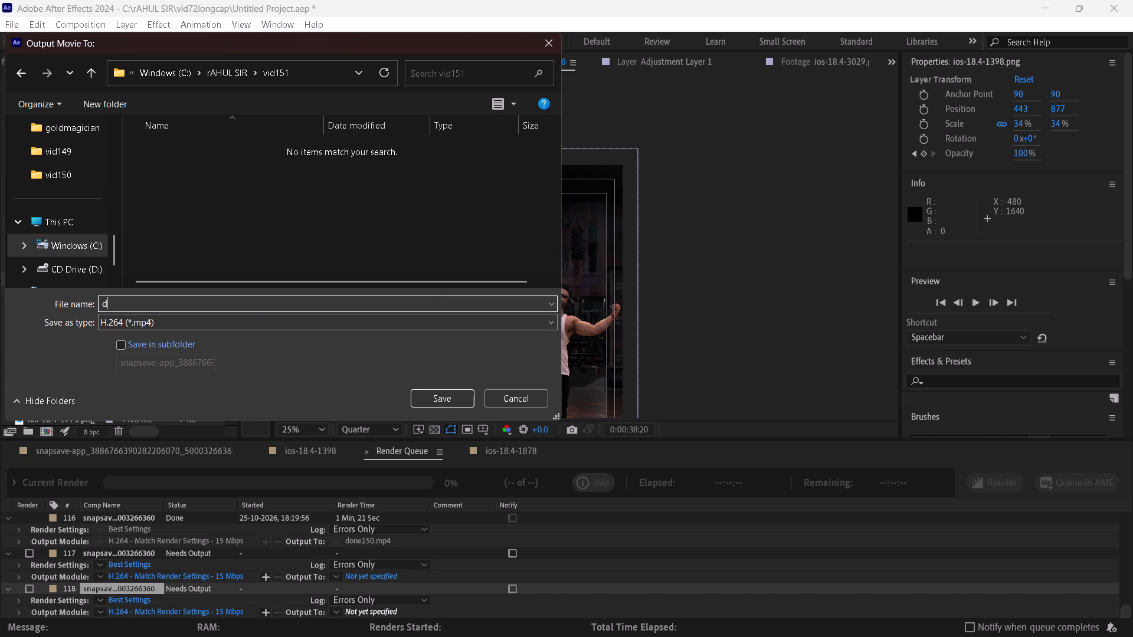
pyautogui.write('one')
pyautogui.press('1')
pyautogui.write('51')
pyautogui.press('Return')
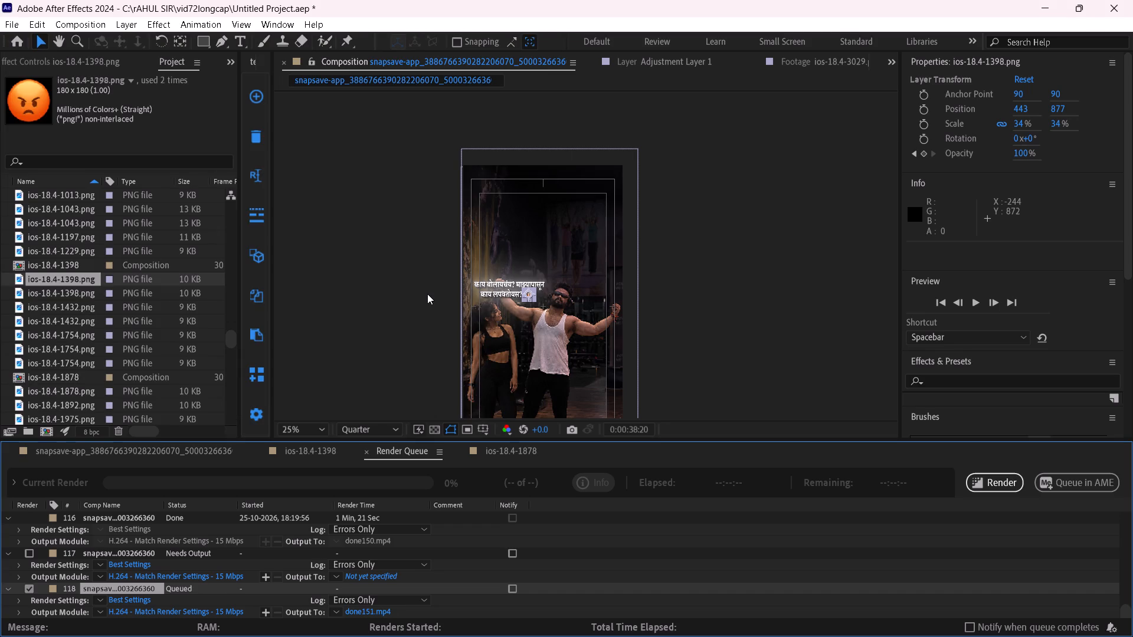
# Start rendering the queued composition to done151.mp4.
pyautogui.click(996, 481)
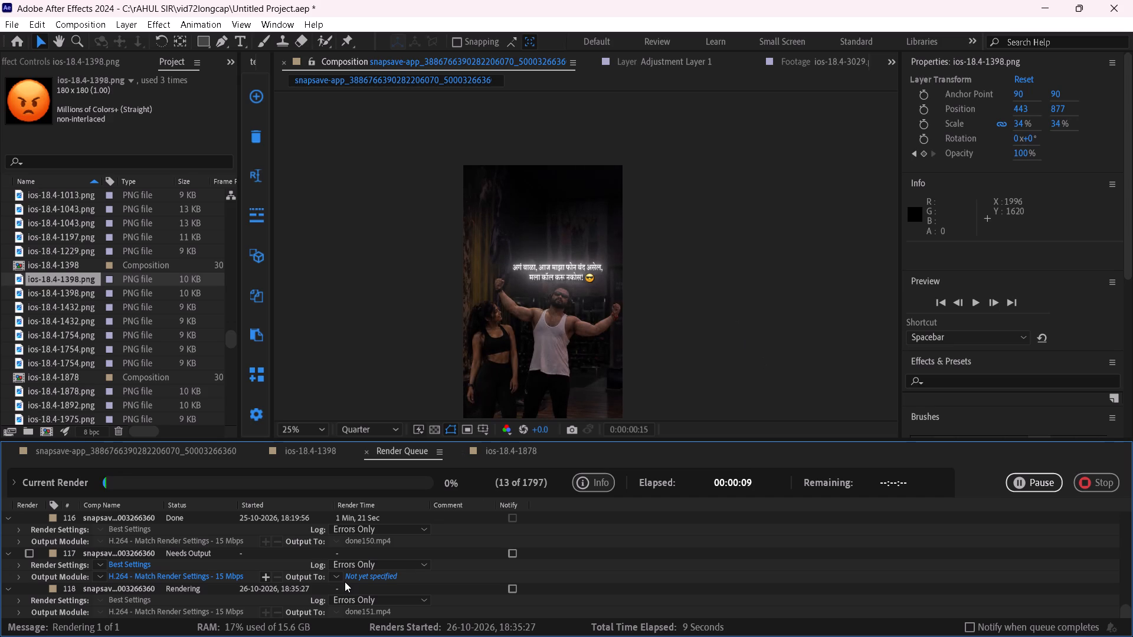
pyautogui.scroll(-8, 345, 582)
pyautogui.scroll(-17, 345, 582)
pyautogui.scroll(-5, 345, 582)
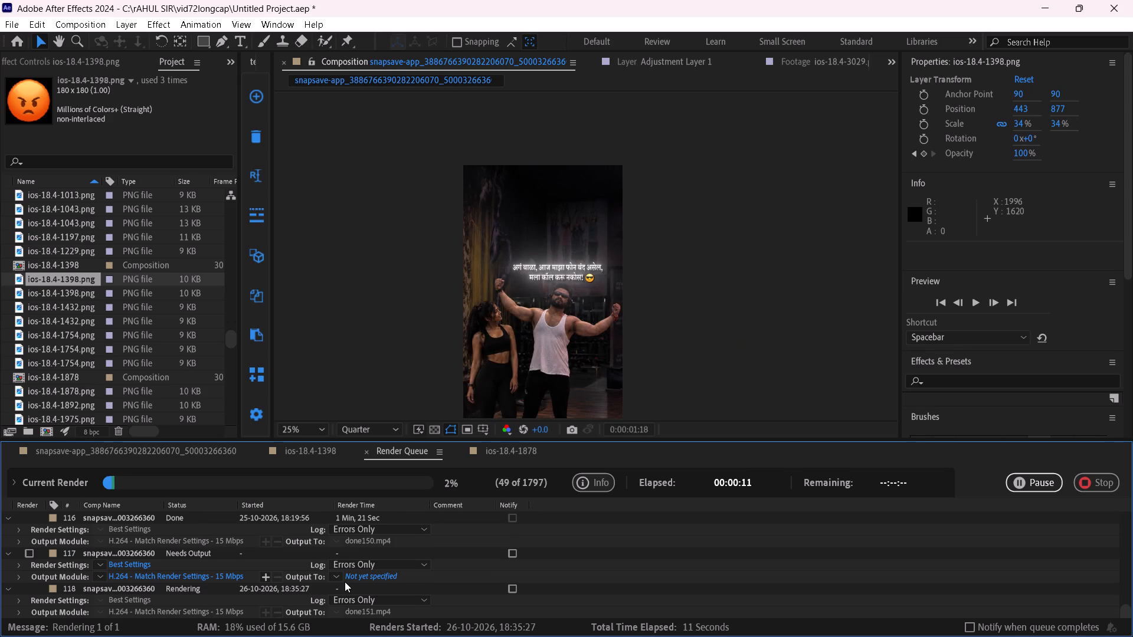